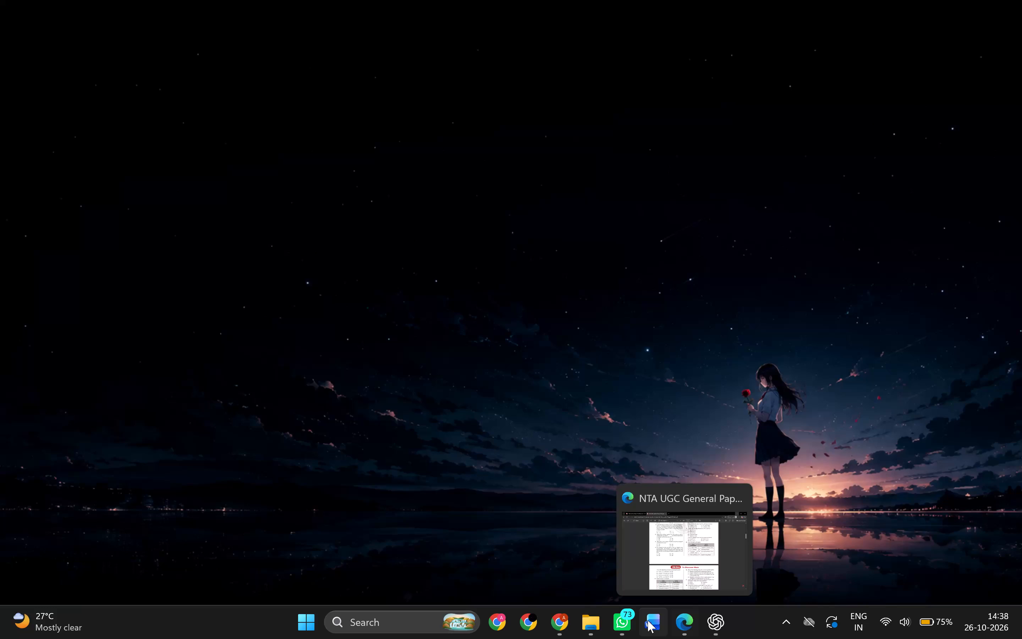
Open the PhD_Tools_Malayalam_Translation document from the TOOLS folder and maximize its window.
{"action": "left_click", "coordinate": [589, 627]}
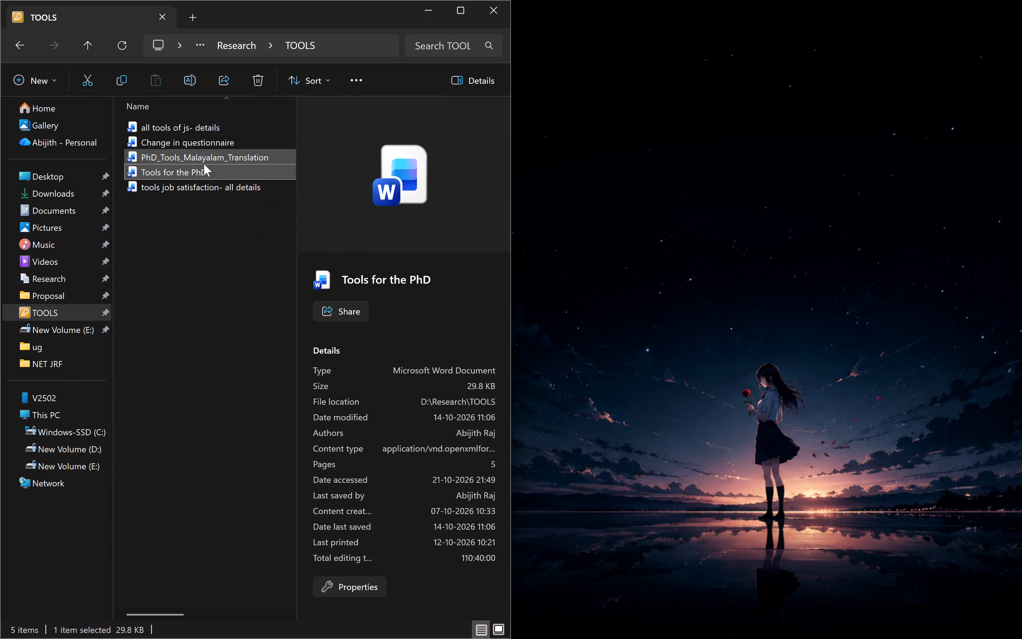
{"action": "double_click", "coordinate": [213, 153]}
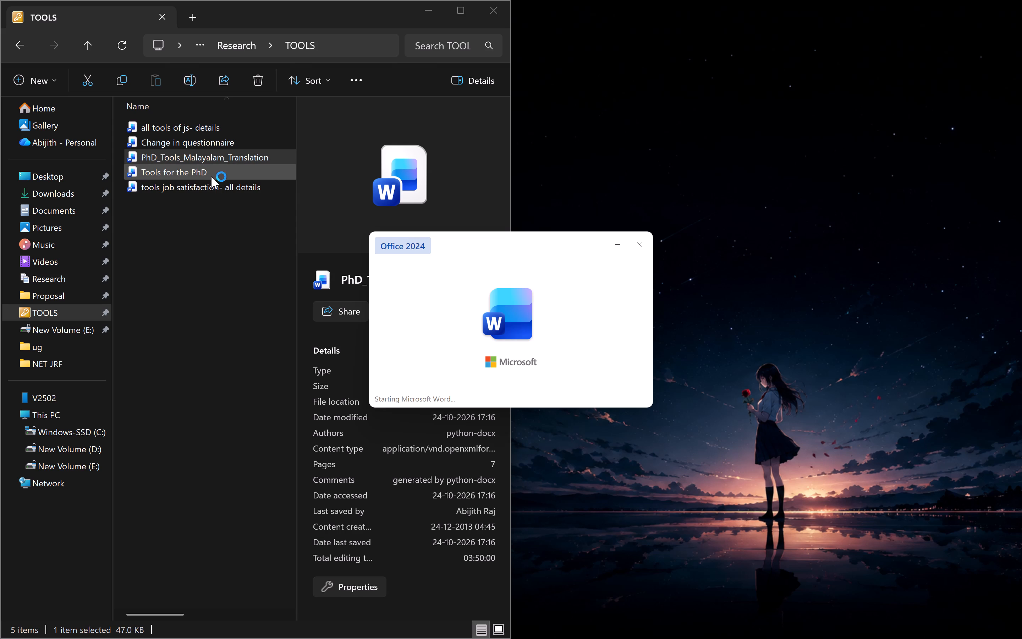
{"action": "left_click", "coordinate": [687, 16]}
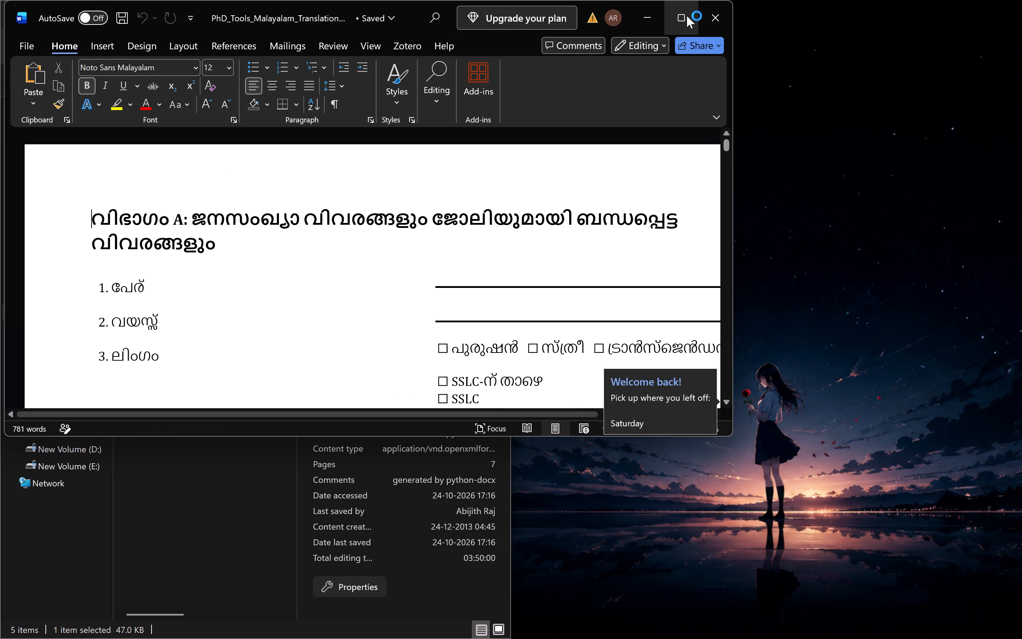
Review the whole translated questionnaire, checking the page layout of Sections A to D and their tables.
{"action": "scroll", "coordinate": [563, 269], "scroll_direction": "down", "scroll_amount": 6, "text": "ctrl"}
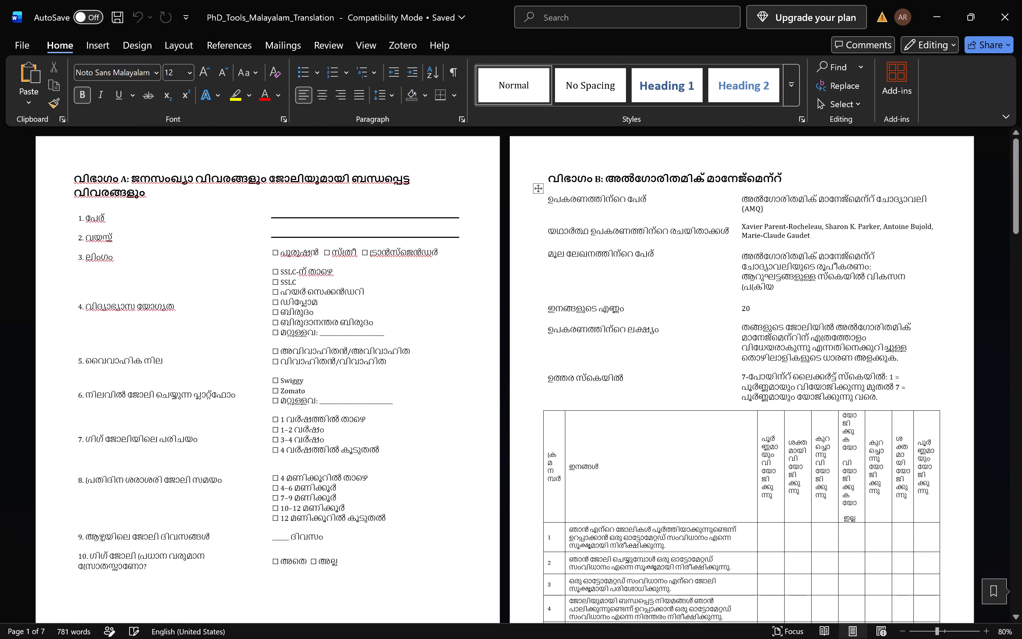
{"action": "scroll", "coordinate": [563, 269], "scroll_direction": "down", "scroll_amount": 8}
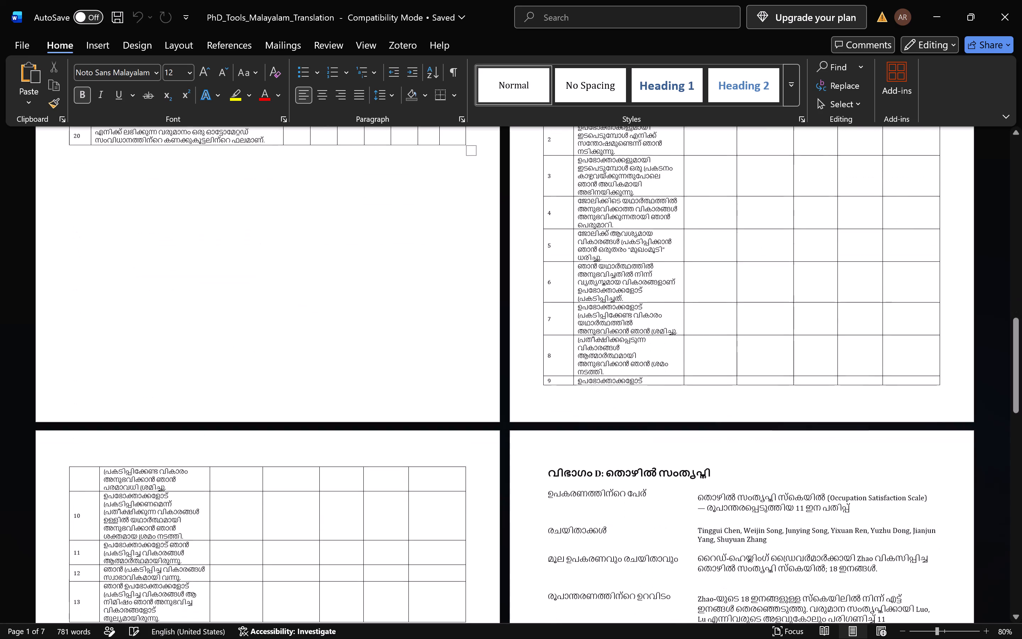
{"action": "scroll", "coordinate": [563, 269], "scroll_direction": "down", "scroll_amount": 2}
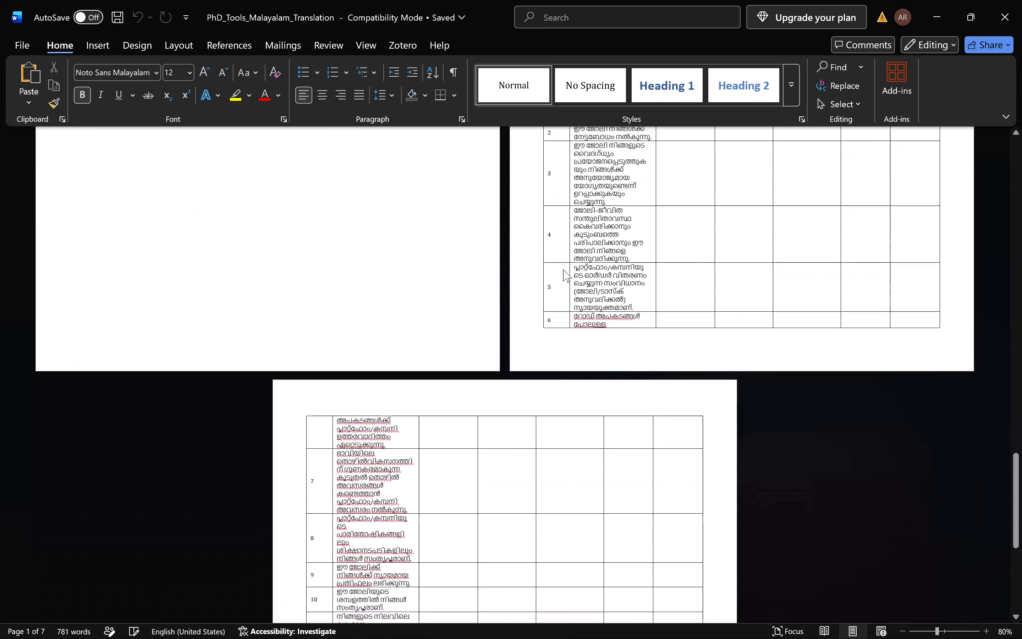
{"action": "scroll", "coordinate": [563, 269], "scroll_direction": "down", "scroll_amount": 3}
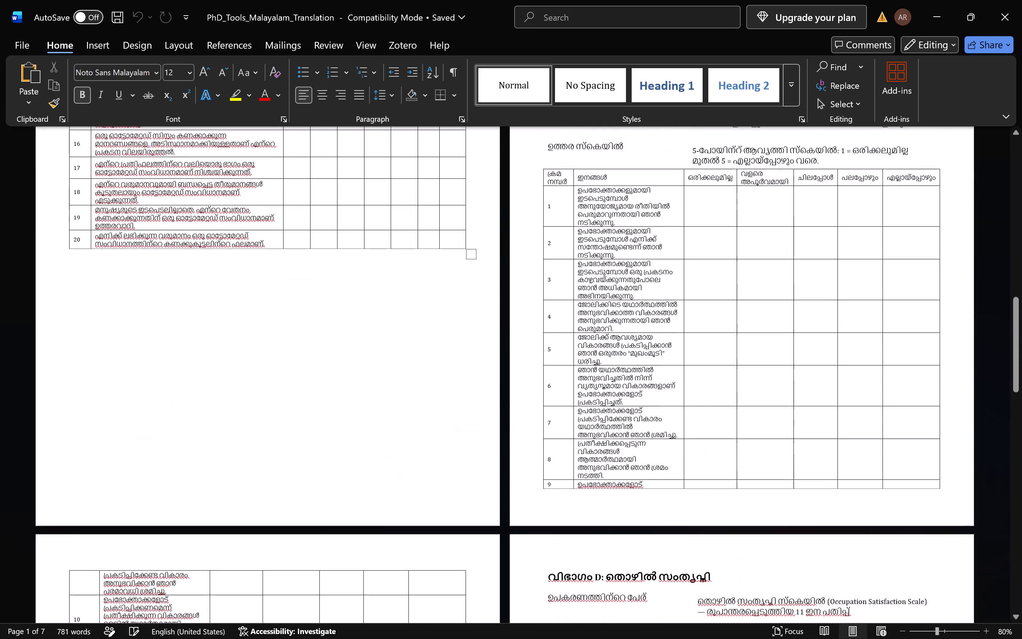
{"action": "scroll", "coordinate": [563, 269], "scroll_direction": "down", "scroll_amount": 5}
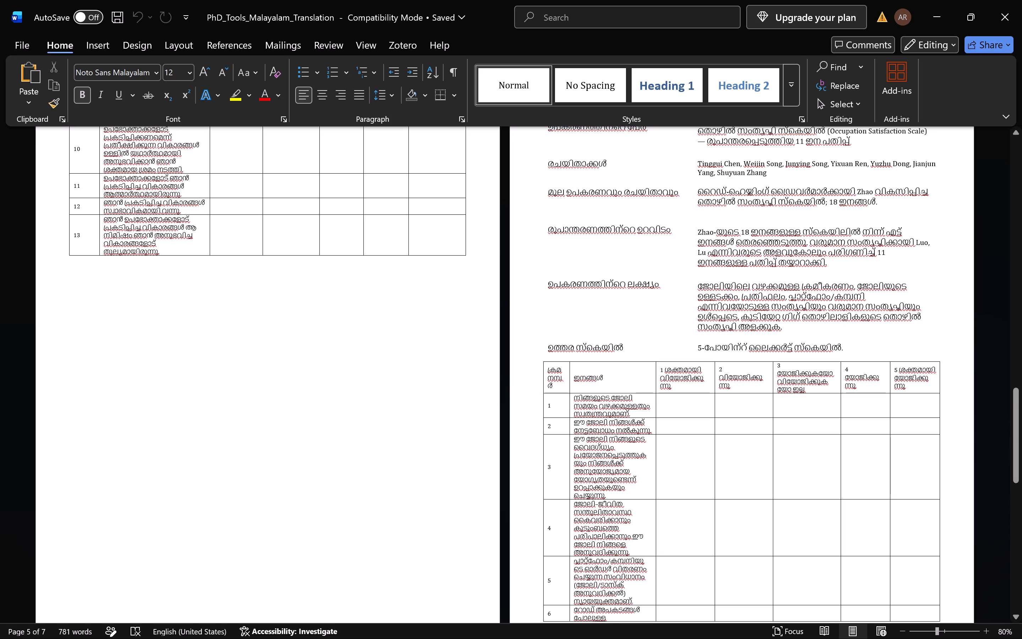
{"action": "scroll", "coordinate": [746, 471], "scroll_direction": "down", "scroll_amount": 5}
{"action": "scroll", "coordinate": [746, 471], "scroll_direction": "up", "scroll_amount": 1}
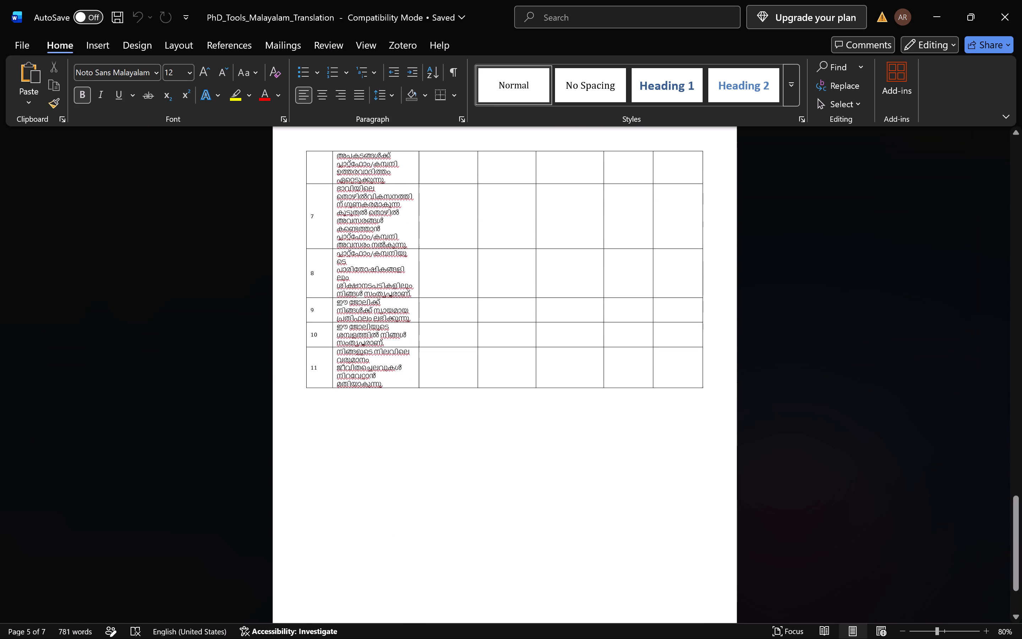
{"action": "scroll", "coordinate": [746, 471], "scroll_direction": "up", "scroll_amount": 2}
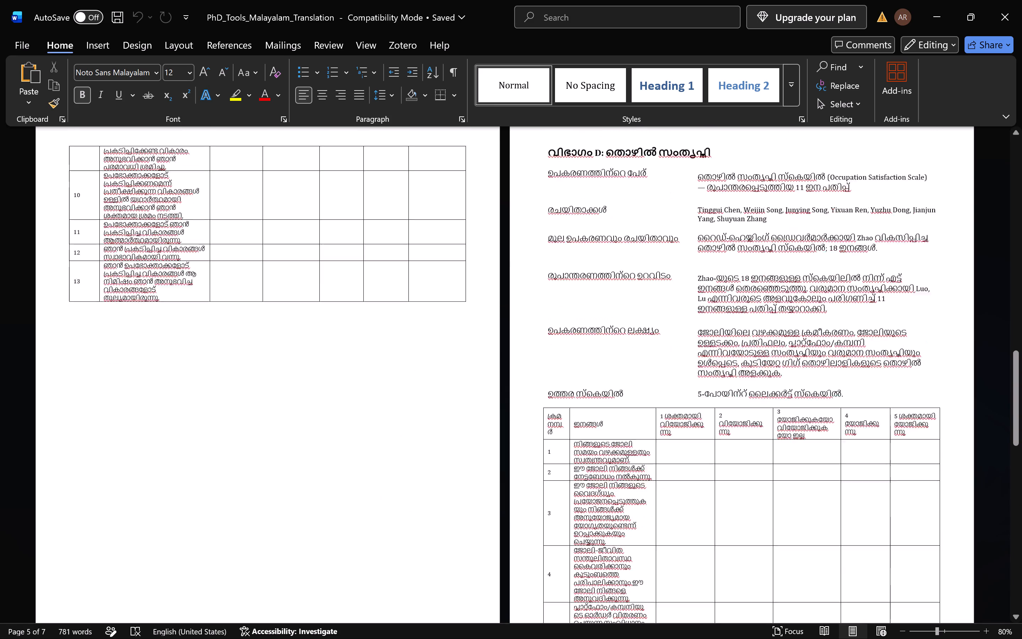
{"action": "scroll", "coordinate": [746, 471], "scroll_direction": "up", "scroll_amount": 1}
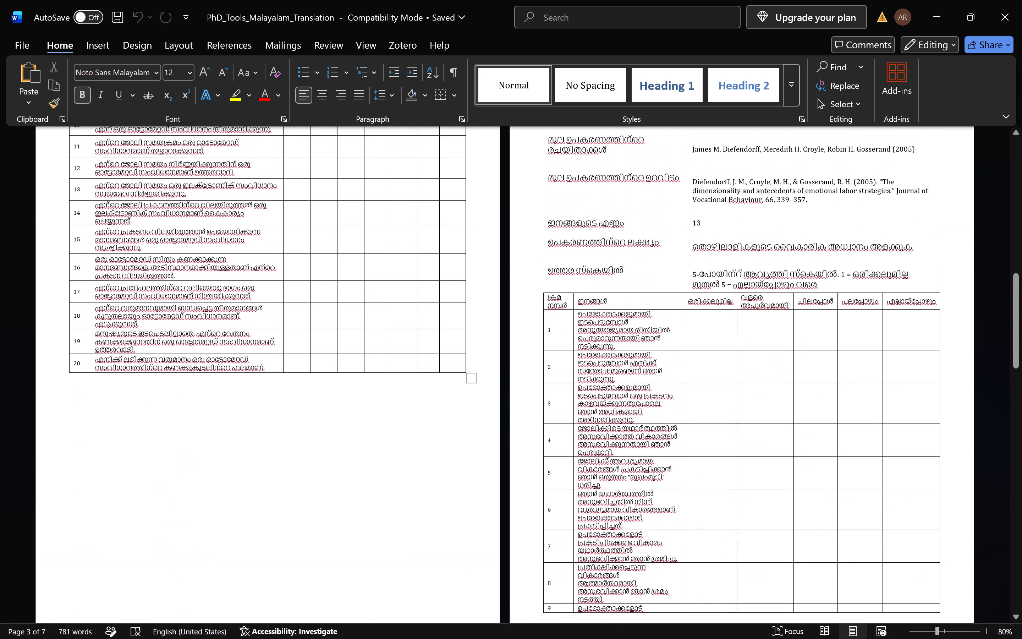
{"action": "scroll", "coordinate": [746, 471], "scroll_direction": "up", "scroll_amount": 1}
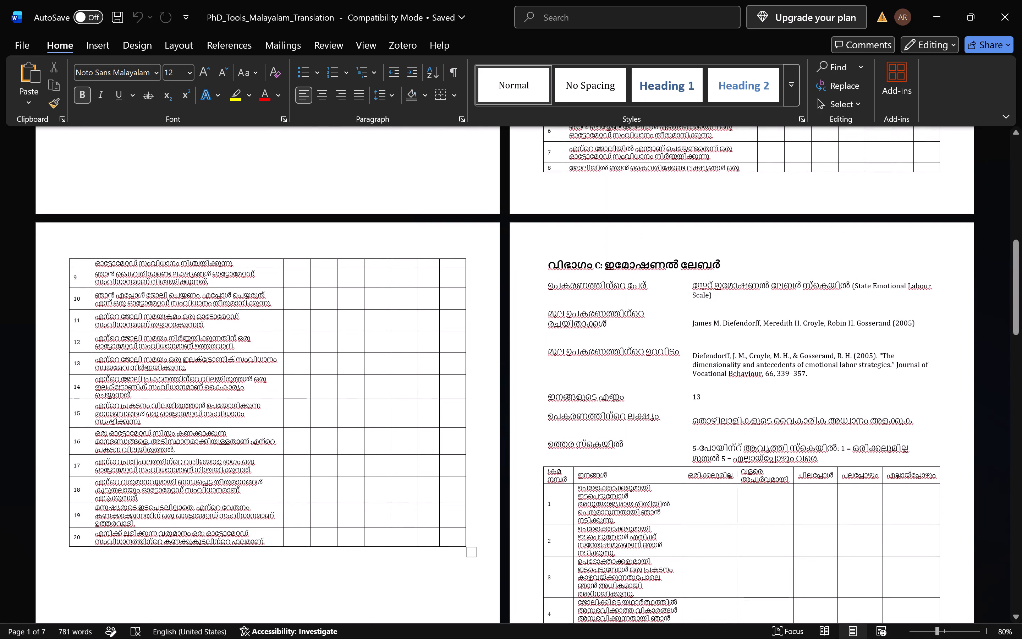
Remove the page break before the Section C heading so the section follows directly after the Section B table.
{"action": "left_click", "coordinate": [550, 268]}
{"action": "key", "text": "BackSpace"}
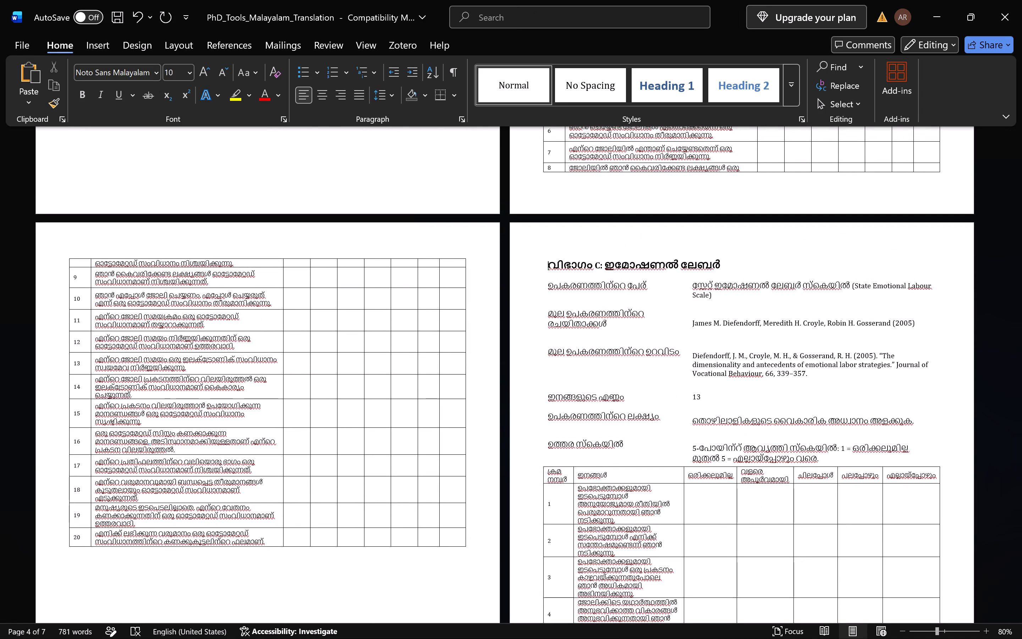
{"action": "scroll", "coordinate": [550, 268], "scroll_direction": "up", "scroll_amount": 5}
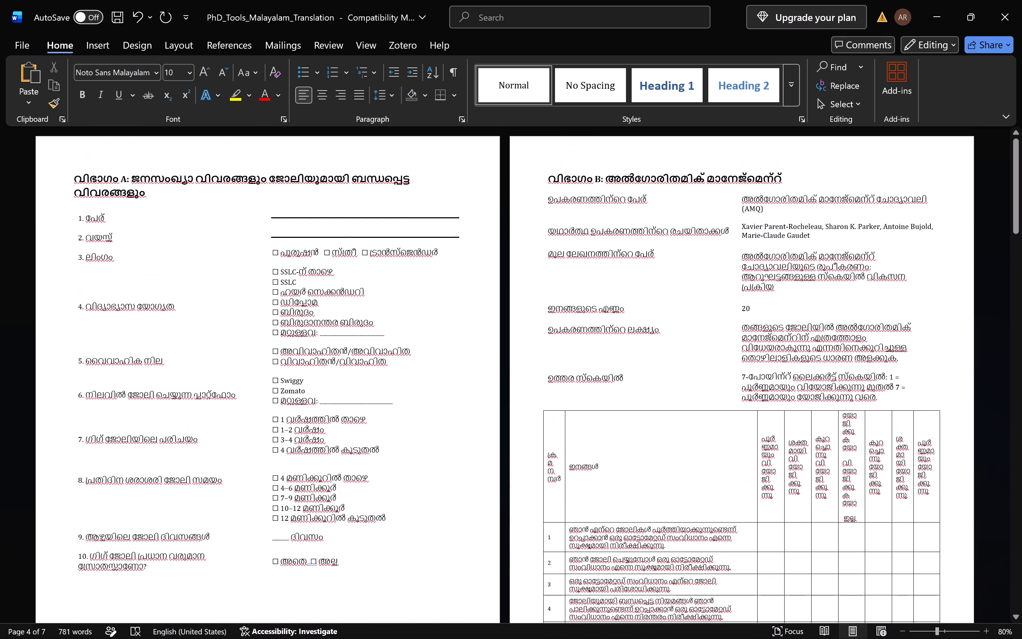
{"action": "scroll", "coordinate": [550, 268], "scroll_direction": "up", "scroll_amount": 1}
{"action": "scroll", "coordinate": [550, 268], "scroll_direction": "down", "scroll_amount": 6}
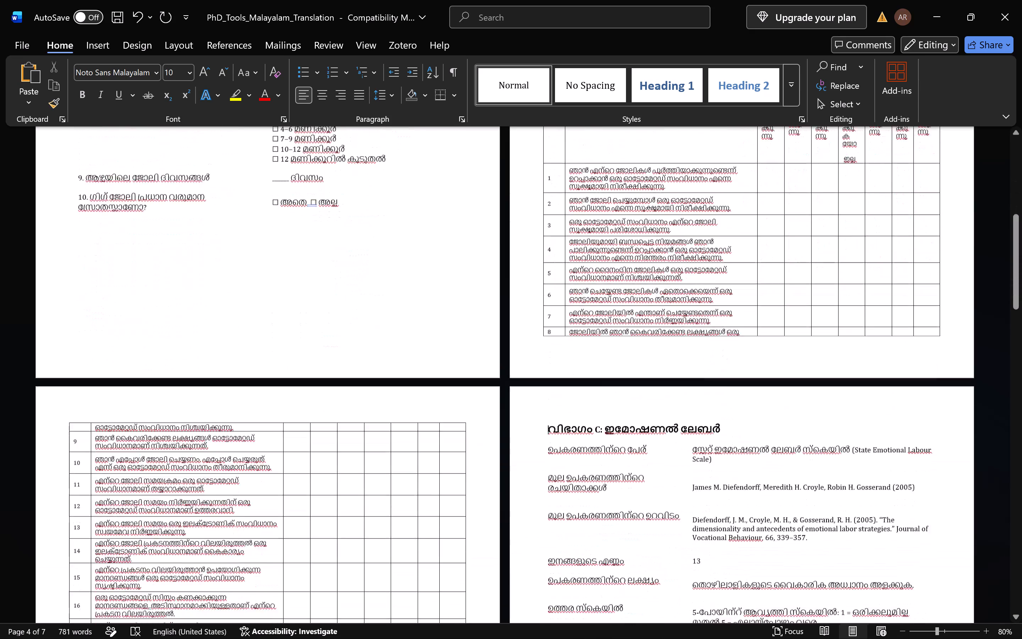
{"action": "scroll", "coordinate": [550, 268], "scroll_direction": "down", "scroll_amount": 3}
{"action": "key", "text": "BackSpace"}
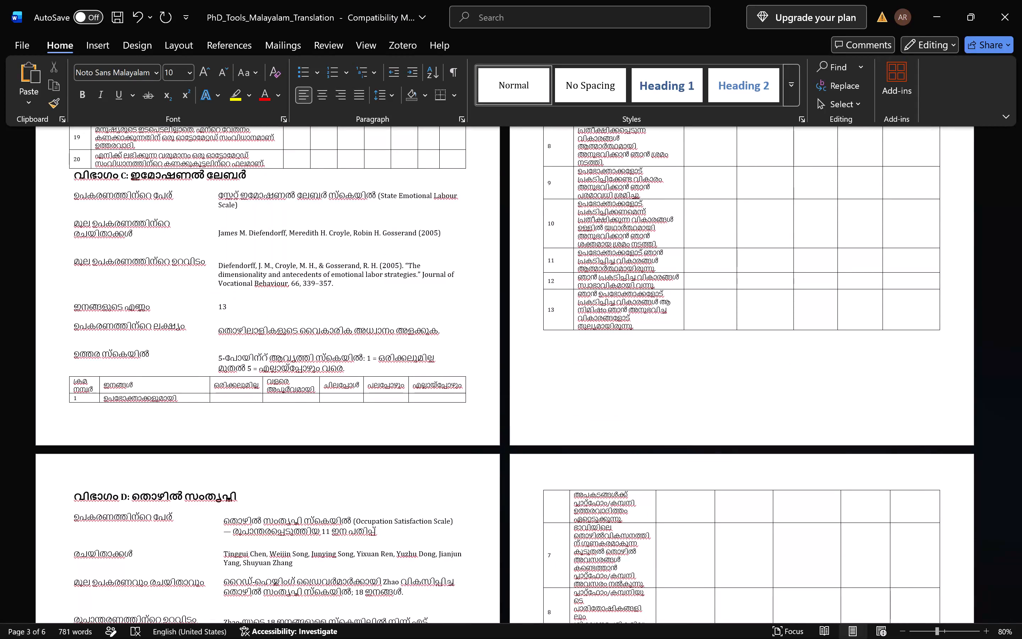
Insert three blank lines between the Section B table and the Section C heading.
{"action": "key", "text": "Return"}
{"action": "key", "text": "Return"}
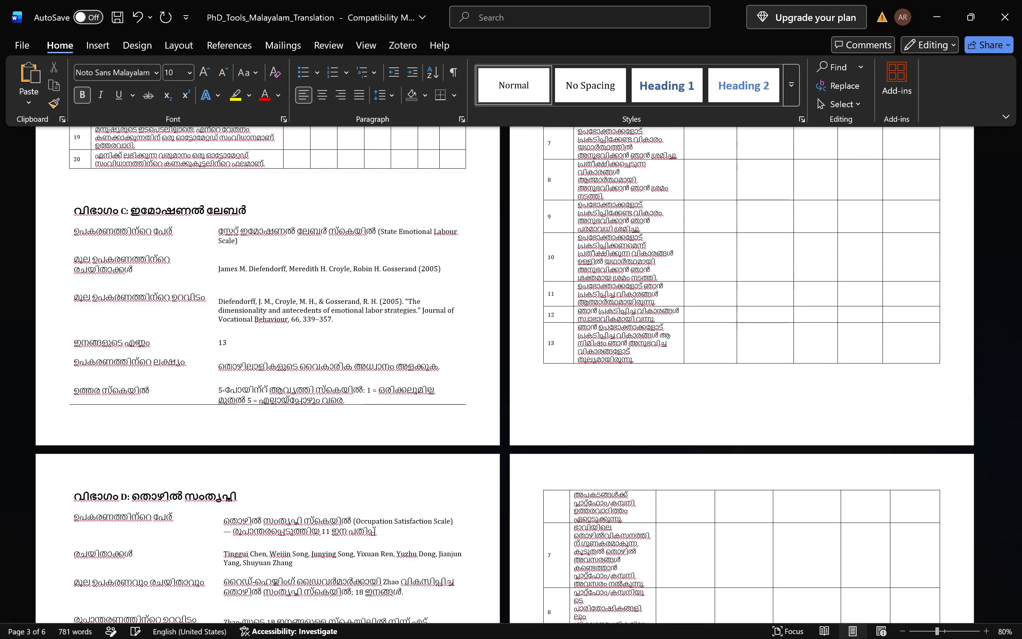
{"action": "key", "text": "Return"}
Examine how Sections B, C and D and their tables are distributed across the pages.
{"action": "scroll", "coordinate": [550, 268], "scroll_direction": "up", "scroll_amount": 3}
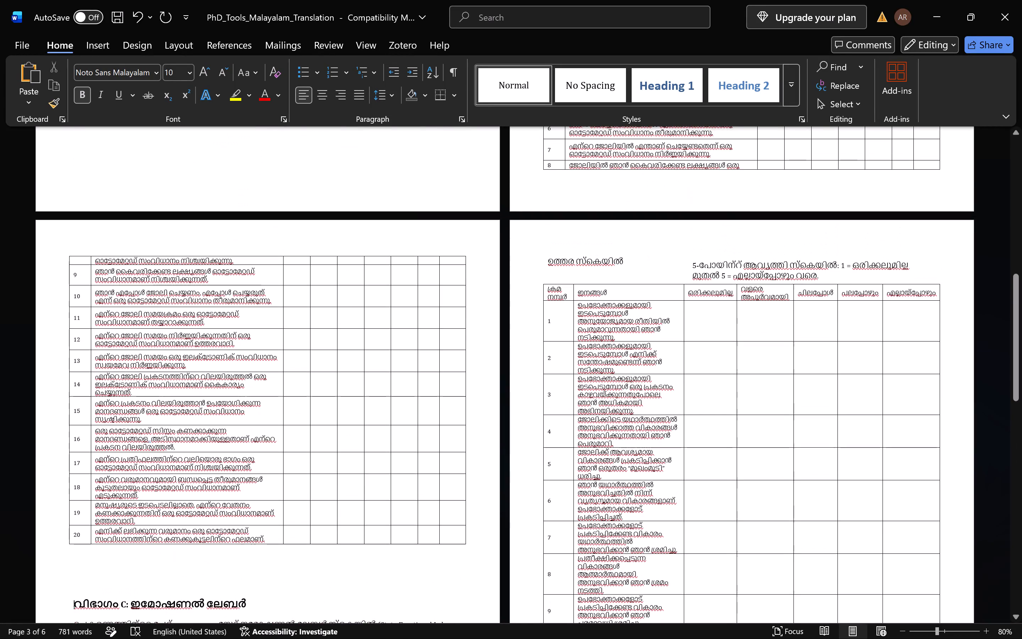
{"action": "scroll", "coordinate": [550, 268], "scroll_direction": "down", "scroll_amount": 3}
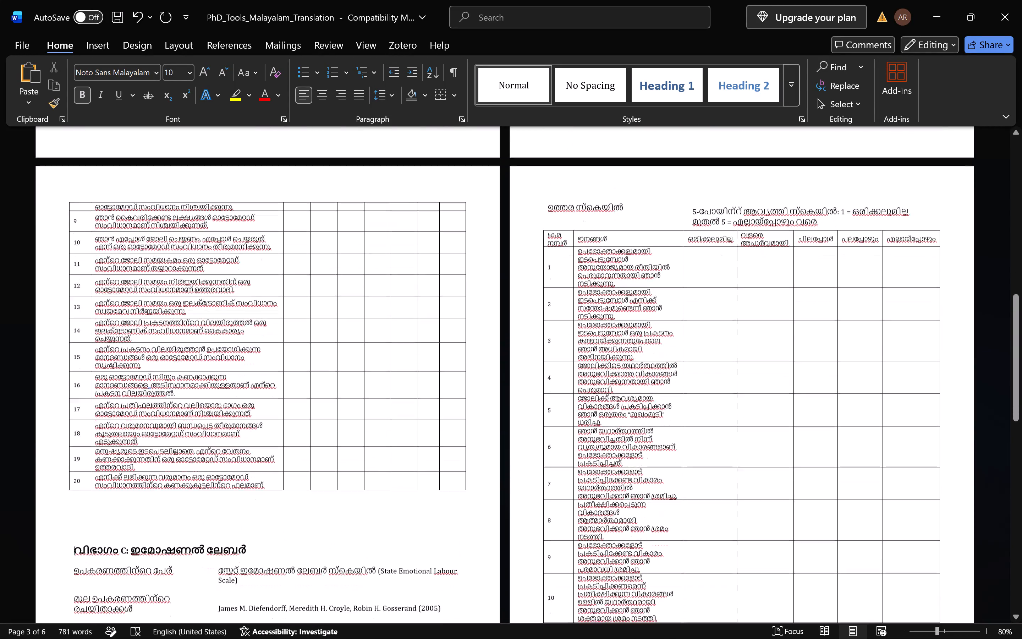
{"action": "scroll", "coordinate": [550, 268], "scroll_direction": "down", "scroll_amount": 6}
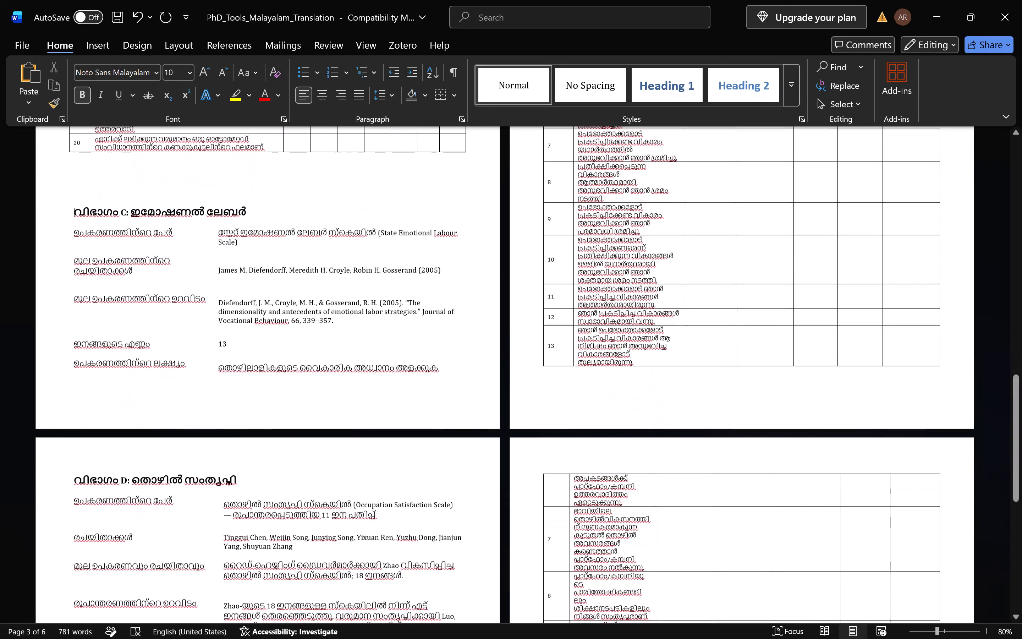
{"action": "scroll", "coordinate": [550, 268], "scroll_direction": "down", "scroll_amount": 3}
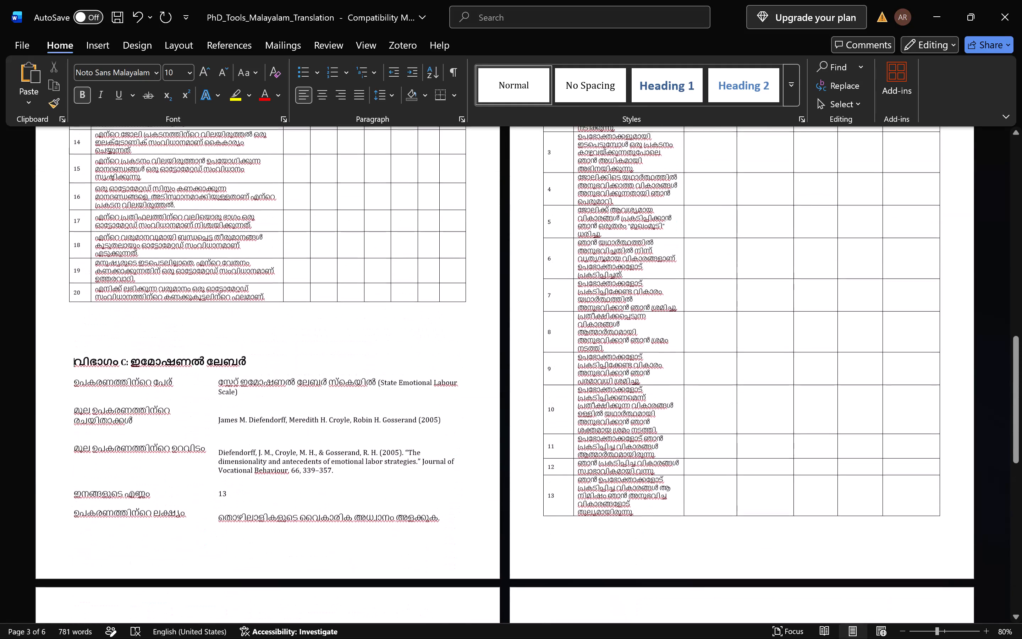
{"action": "scroll", "coordinate": [550, 268], "scroll_direction": "up", "scroll_amount": 4}
{"action": "scroll", "coordinate": [550, 268], "scroll_direction": "down", "scroll_amount": 2}
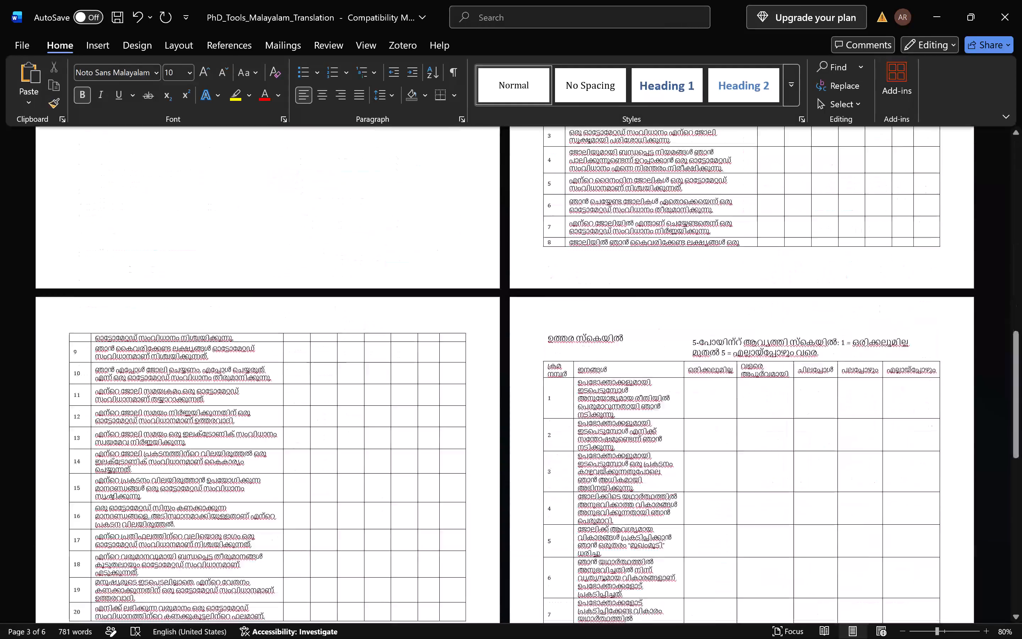
{"action": "scroll", "coordinate": [550, 268], "scroll_direction": "down", "scroll_amount": 3}
{"action": "scroll", "coordinate": [550, 268], "scroll_direction": "up", "scroll_amount": 1}
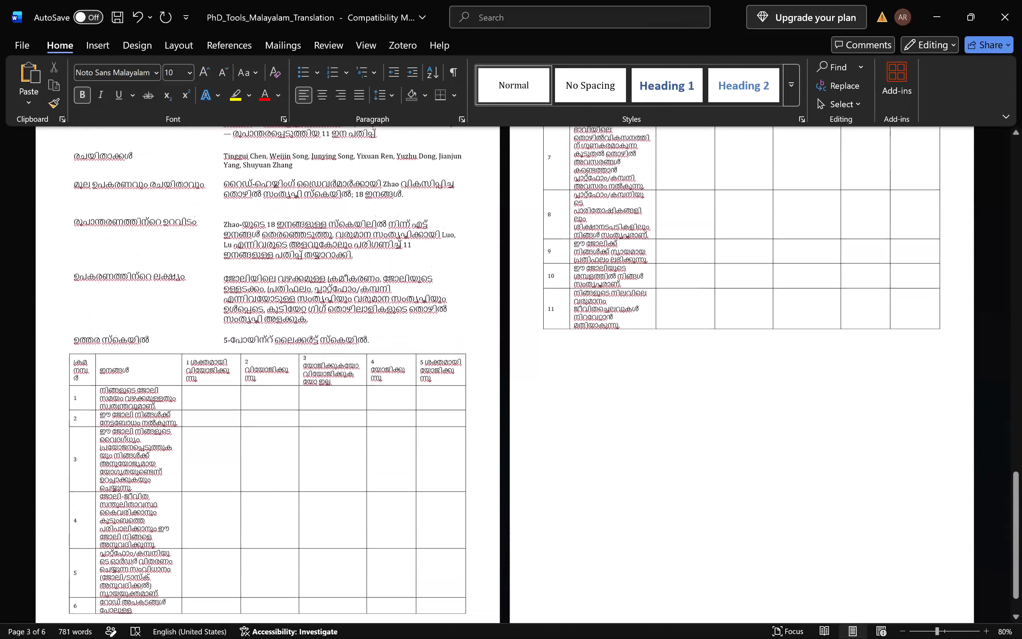
{"action": "scroll", "coordinate": [550, 268], "scroll_direction": "up", "scroll_amount": 4}
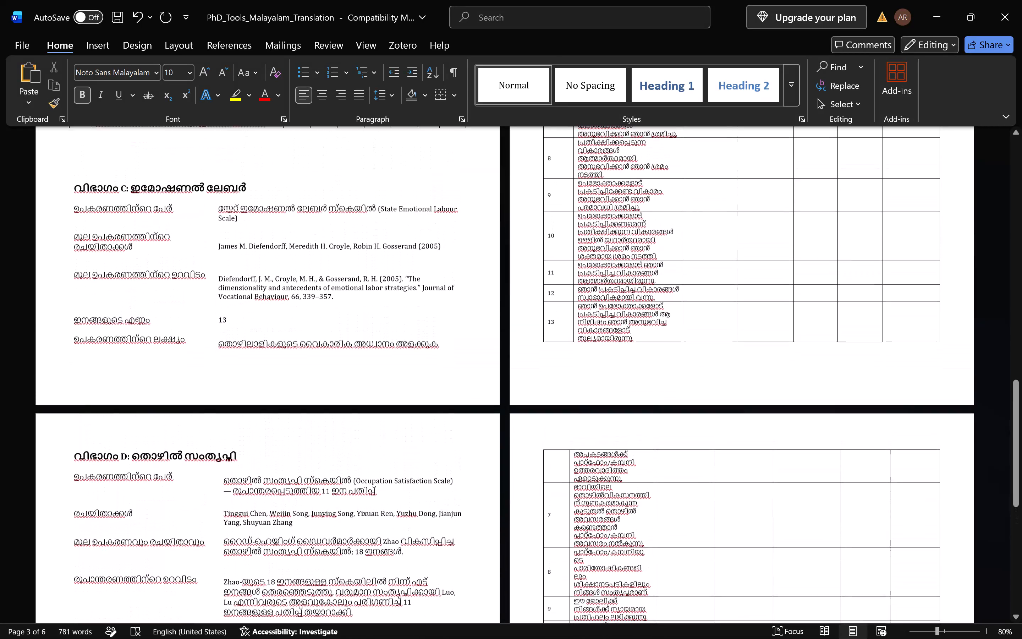
{"action": "scroll", "coordinate": [550, 268], "scroll_direction": "up", "scroll_amount": 1}
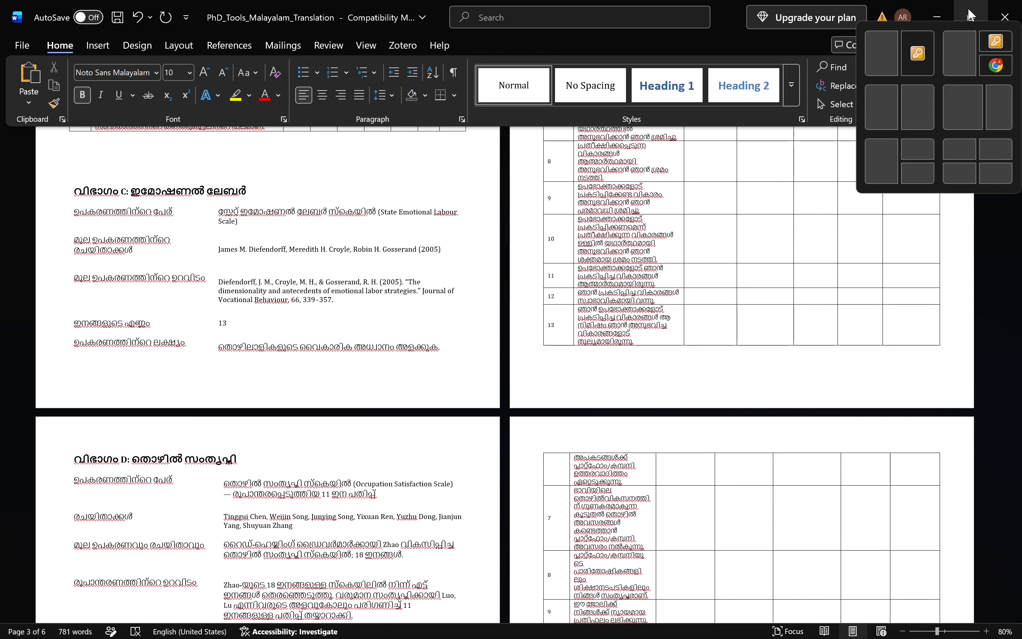
In the Section C table, widen the ഇനങ്ങൾ (items) column and shift the border between the first two response columns toward the later ones.
{"action": "scroll", "coordinate": [971, 418], "scroll_direction": "up", "scroll_amount": 3}
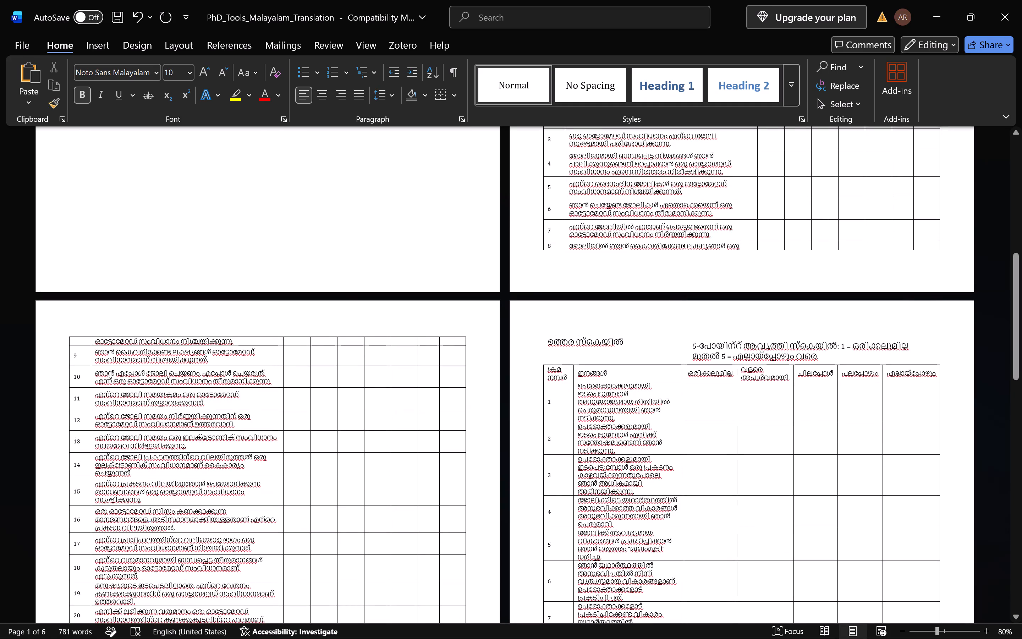
{"action": "left_click_drag", "start_coordinate": [683, 373], "coordinate": [709, 372]}
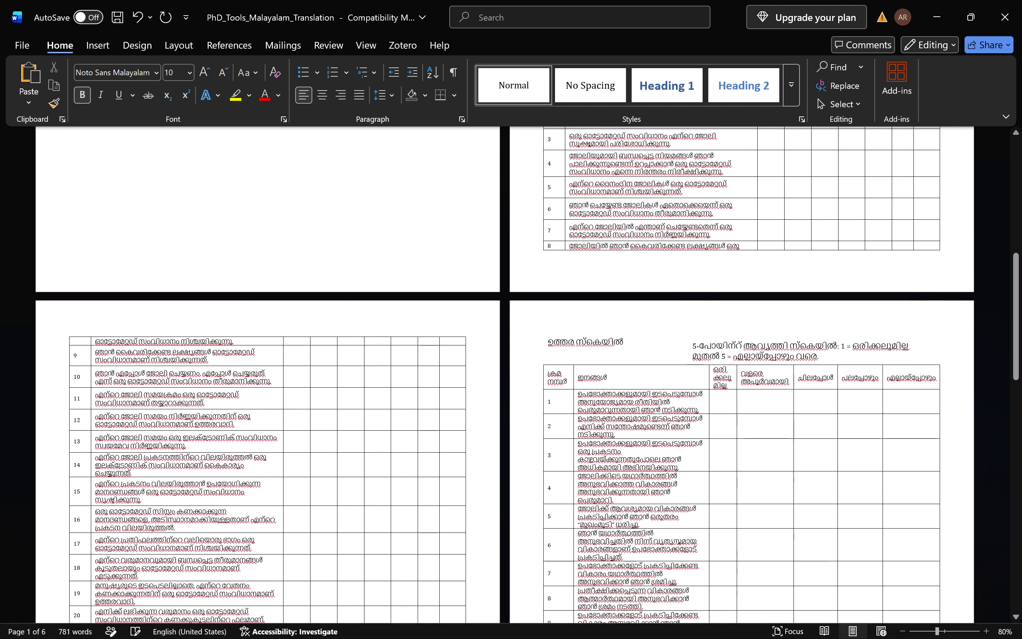
{"action": "left_click_drag", "start_coordinate": [736, 379], "coordinate": [753, 379]}
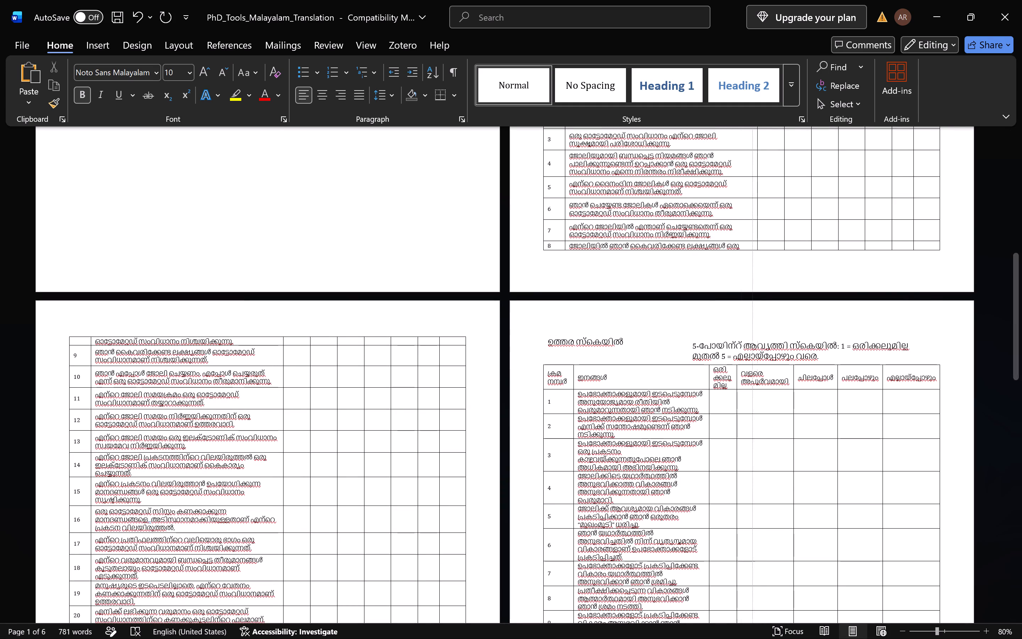
{"action": "left_click_drag", "start_coordinate": [753, 379], "coordinate": [764, 378]}
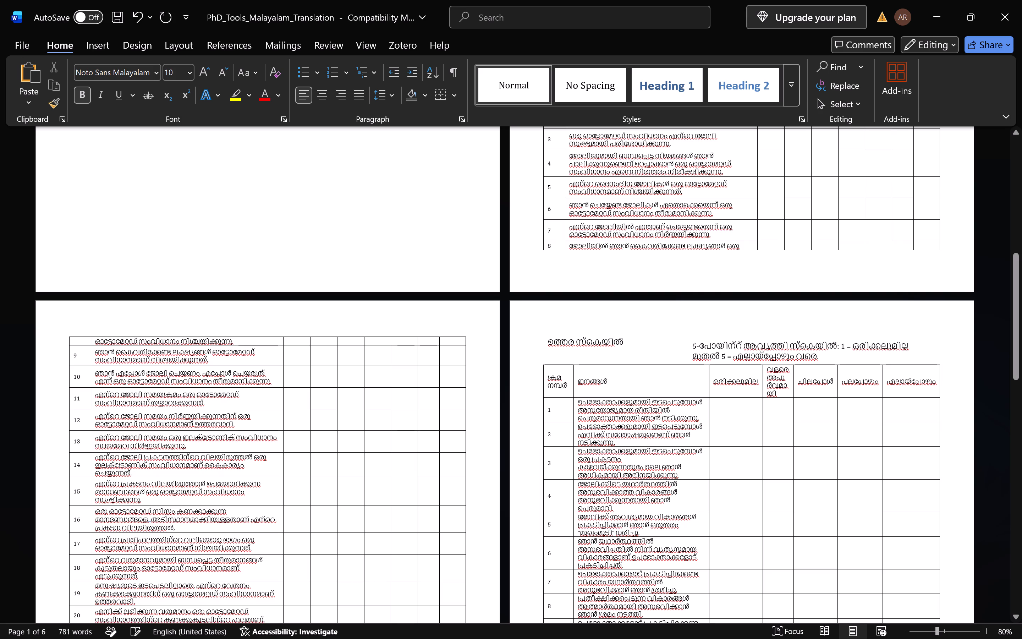
Narrow the last four response columns of the Section C table, from എല്ലായ്പ്പോഴും back to വളരെ അപൂർവമായി, to fit their wrapped headings.
{"action": "left_click_drag", "start_coordinate": [883, 378], "coordinate": [911, 379]}
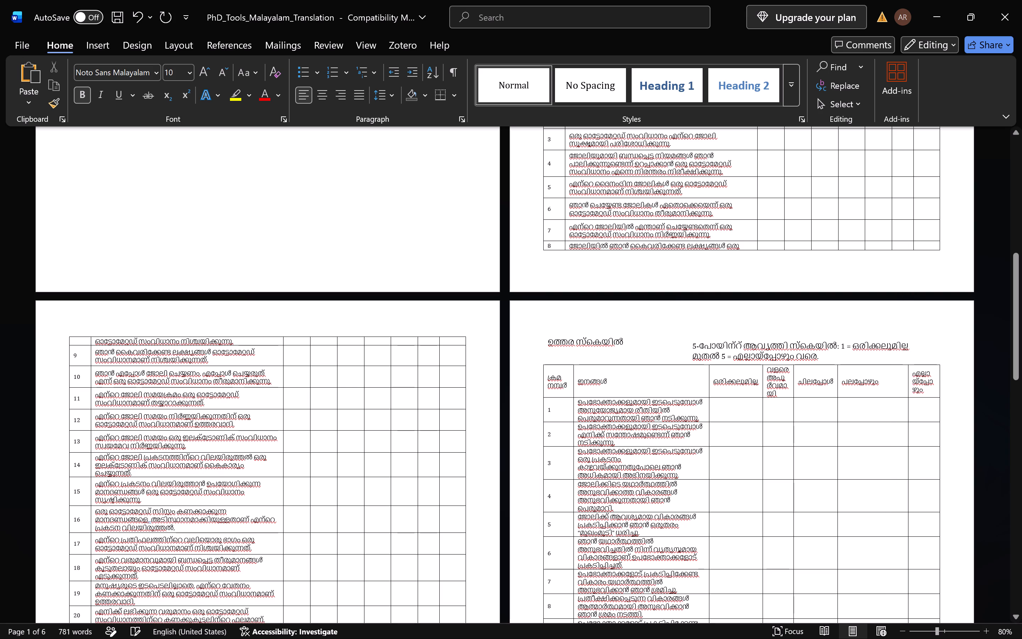
{"action": "left_click_drag", "start_coordinate": [837, 382], "coordinate": [881, 382]}
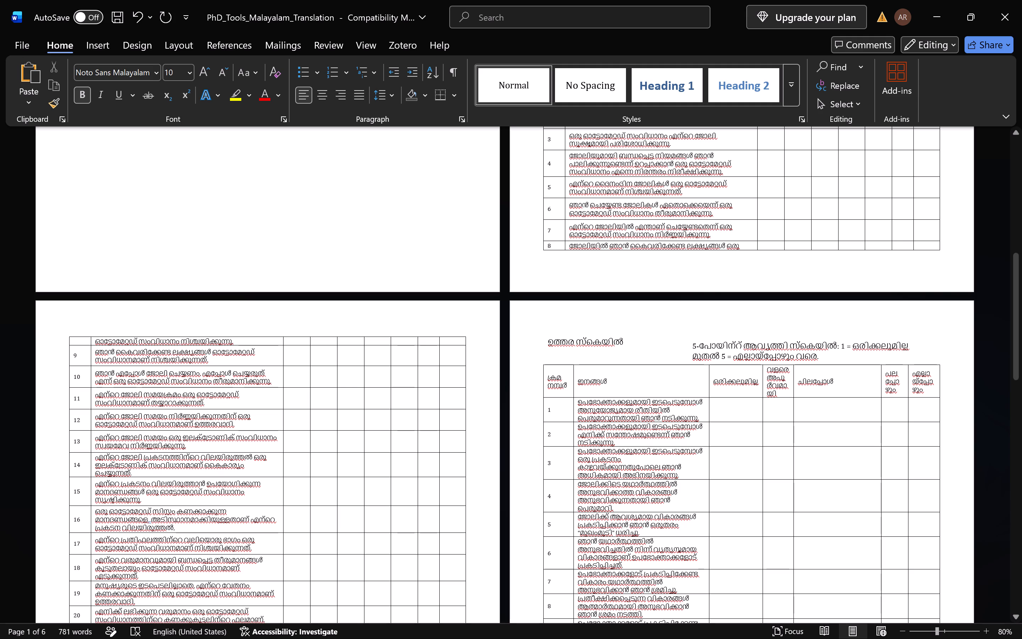
{"action": "left_click_drag", "start_coordinate": [792, 384], "coordinate": [847, 387]}
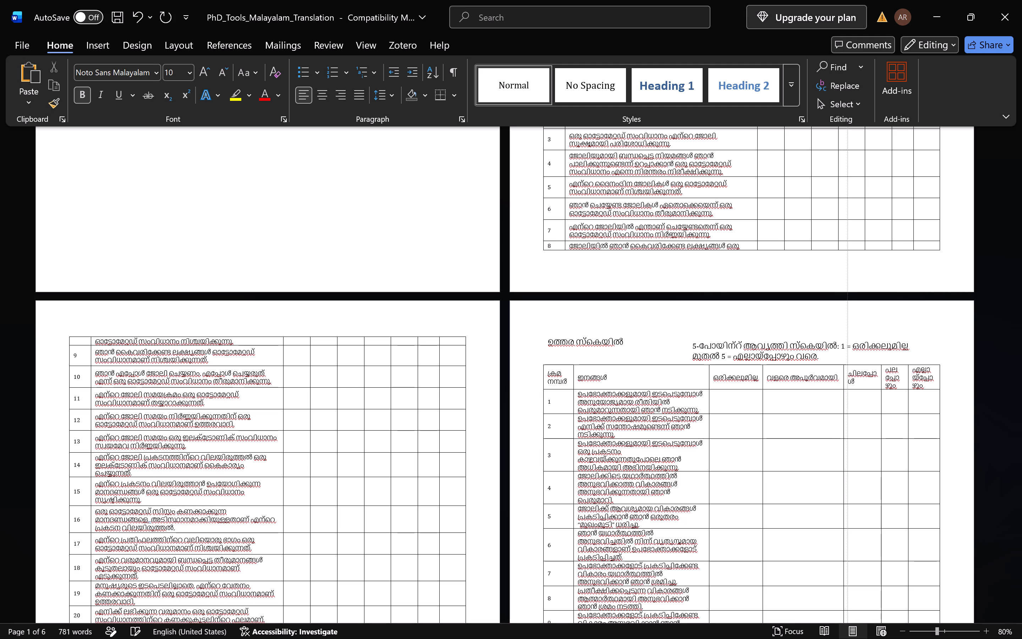
{"action": "left_click_drag", "start_coordinate": [847, 387], "coordinate": [851, 385]}
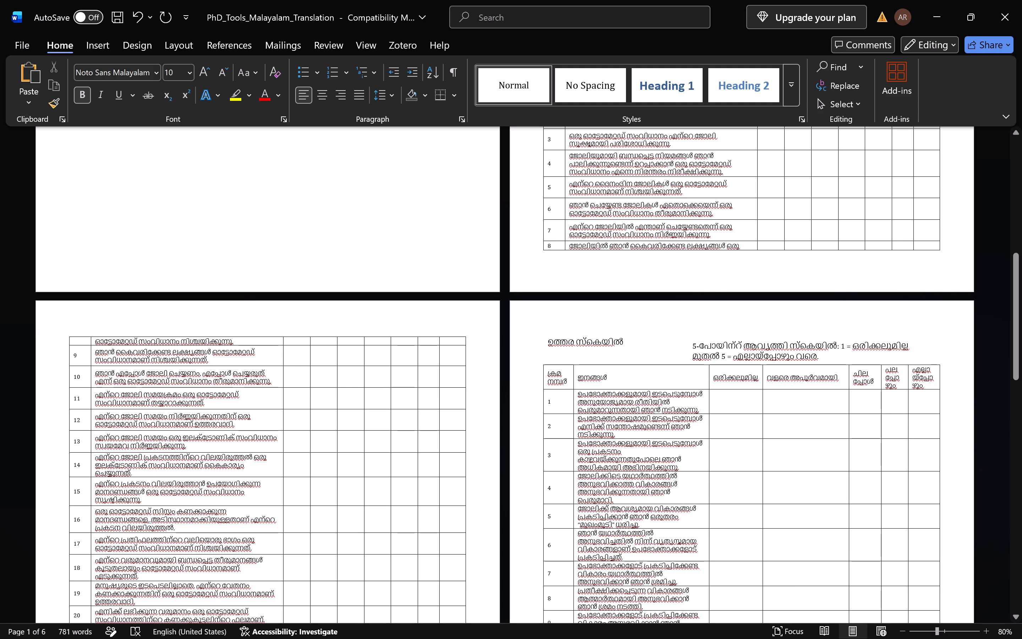
{"action": "left_click_drag", "start_coordinate": [763, 382], "coordinate": [802, 382]}
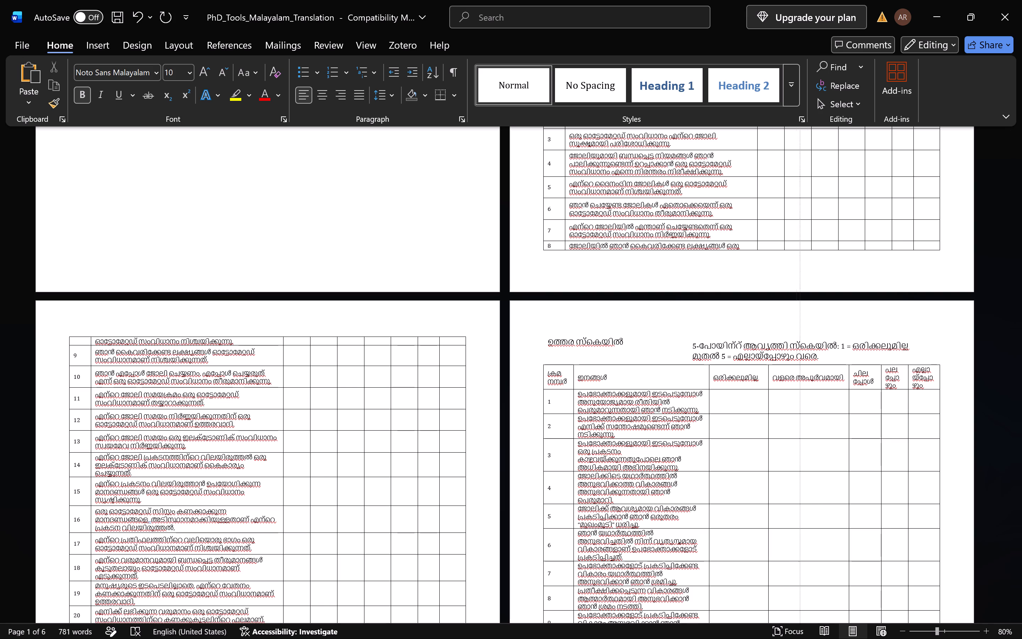
{"action": "left_click_drag", "start_coordinate": [802, 382], "coordinate": [822, 382]}
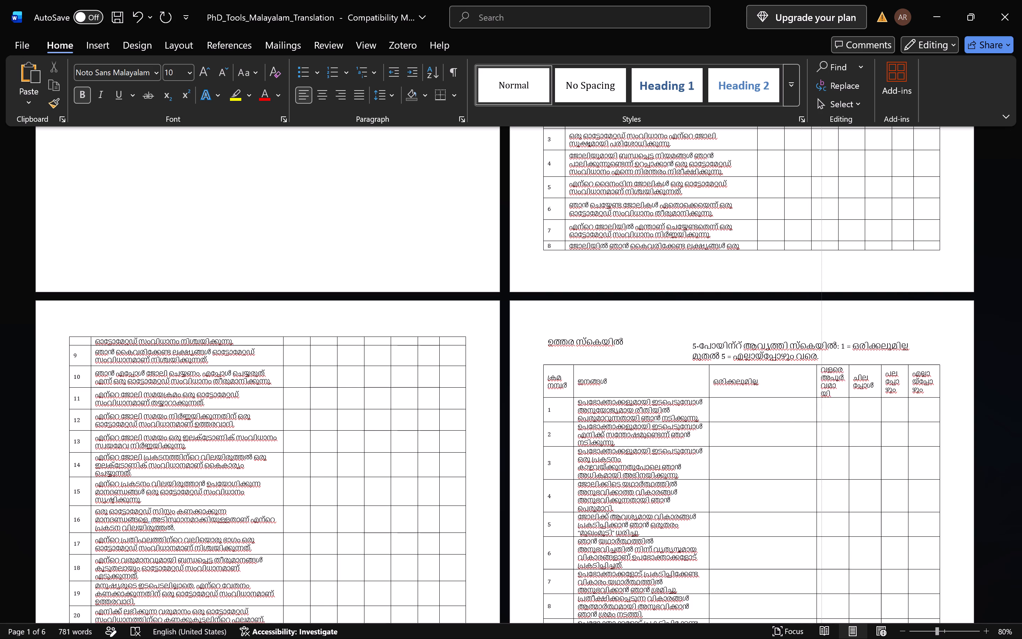
In the Section C table, widen the ഇനങ്ങൾ column and narrow the ഒരിക്കലുമില്ല column so its heading wraps onto two lines.
{"action": "left_click_drag", "start_coordinate": [822, 382], "coordinate": [817, 383]}
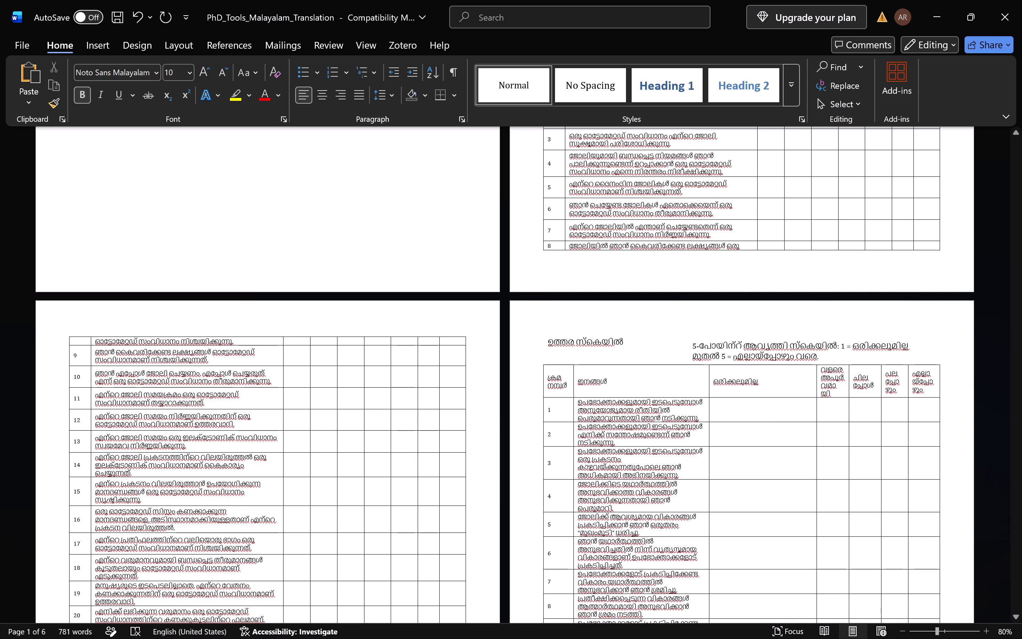
{"action": "left_click_drag", "start_coordinate": [709, 384], "coordinate": [775, 387]}
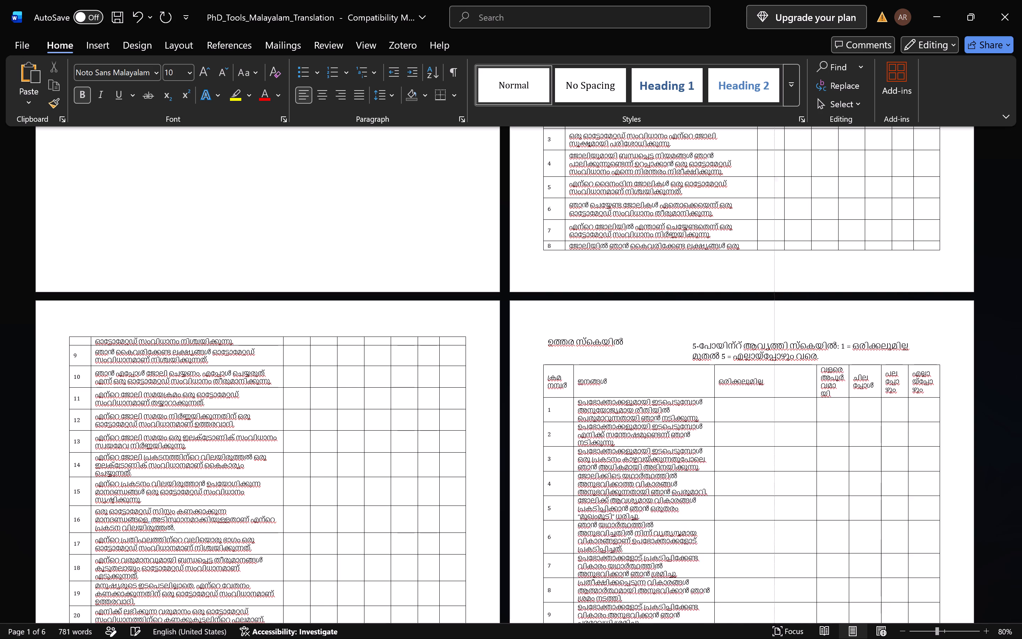
{"action": "left_click_drag", "start_coordinate": [775, 387], "coordinate": [789, 388]}
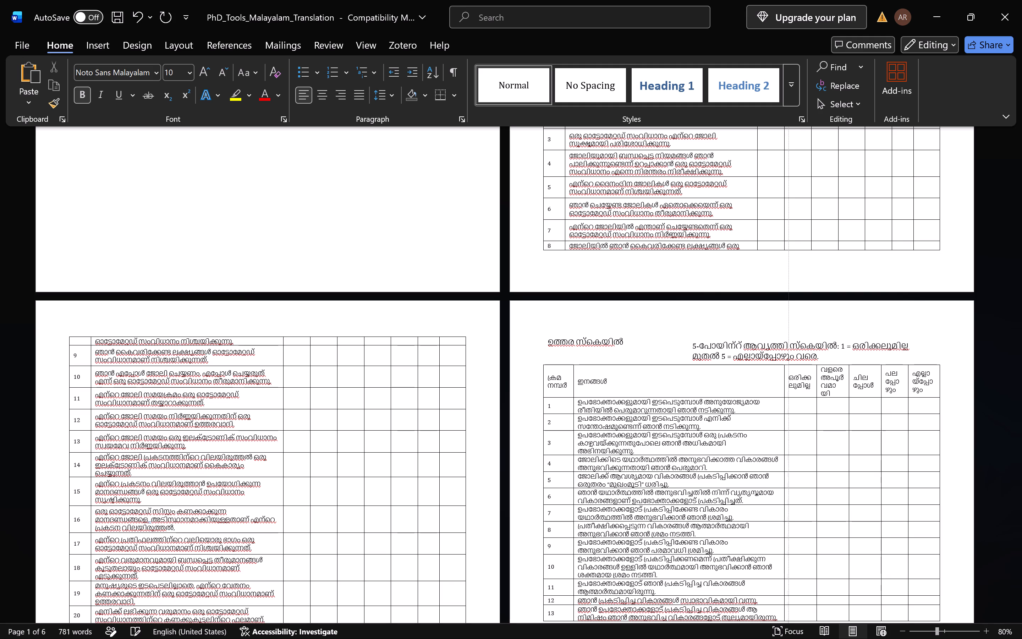
{"action": "left_click_drag", "start_coordinate": [789, 388], "coordinate": [786, 388]}
Remove the page gap before the Section D heading so it follows the Section C table, with one blank line between them.
{"action": "scroll", "coordinate": [786, 388], "scroll_direction": "down", "scroll_amount": 4}
{"action": "scroll", "coordinate": [786, 388], "scroll_direction": "up", "scroll_amount": 2}
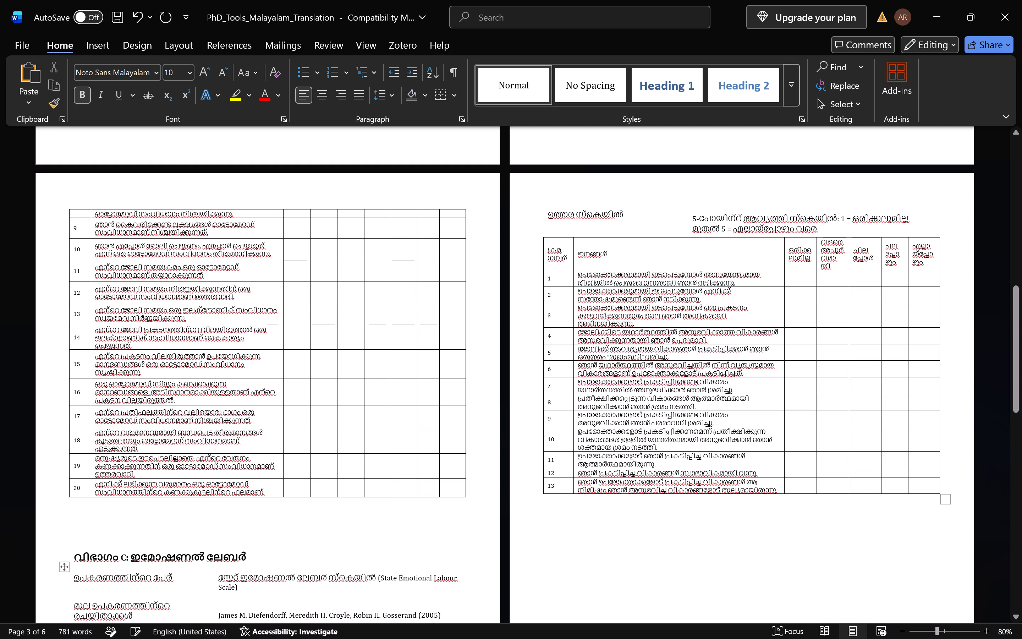
{"action": "scroll", "coordinate": [512, 304], "scroll_direction": "down", "scroll_amount": 1}
{"action": "scroll", "coordinate": [422, 419], "scroll_direction": "down", "scroll_amount": 4}
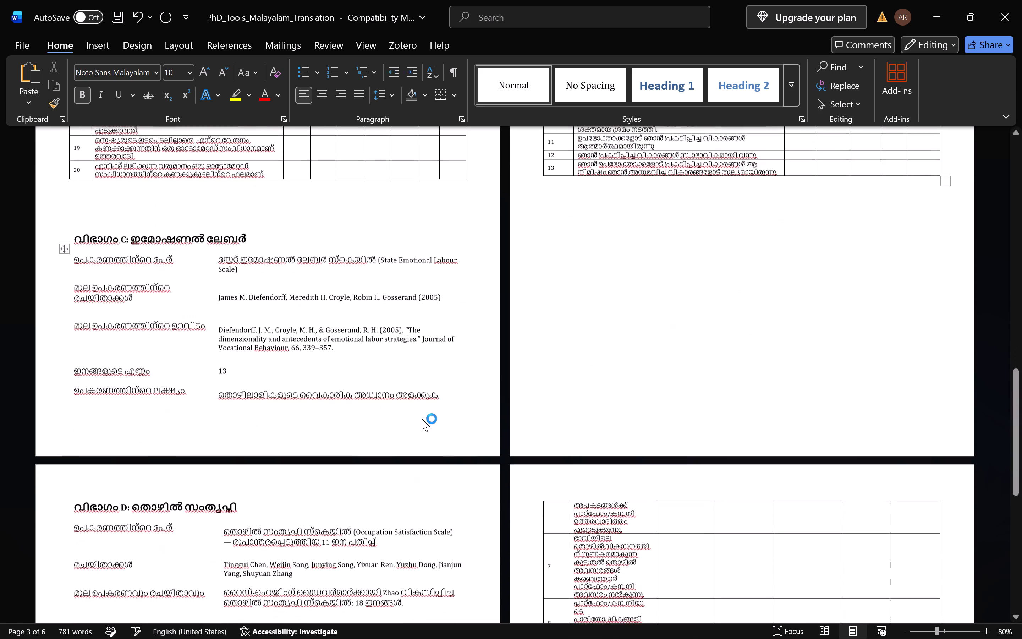
{"action": "scroll", "coordinate": [422, 419], "scroll_direction": "down", "scroll_amount": 3}
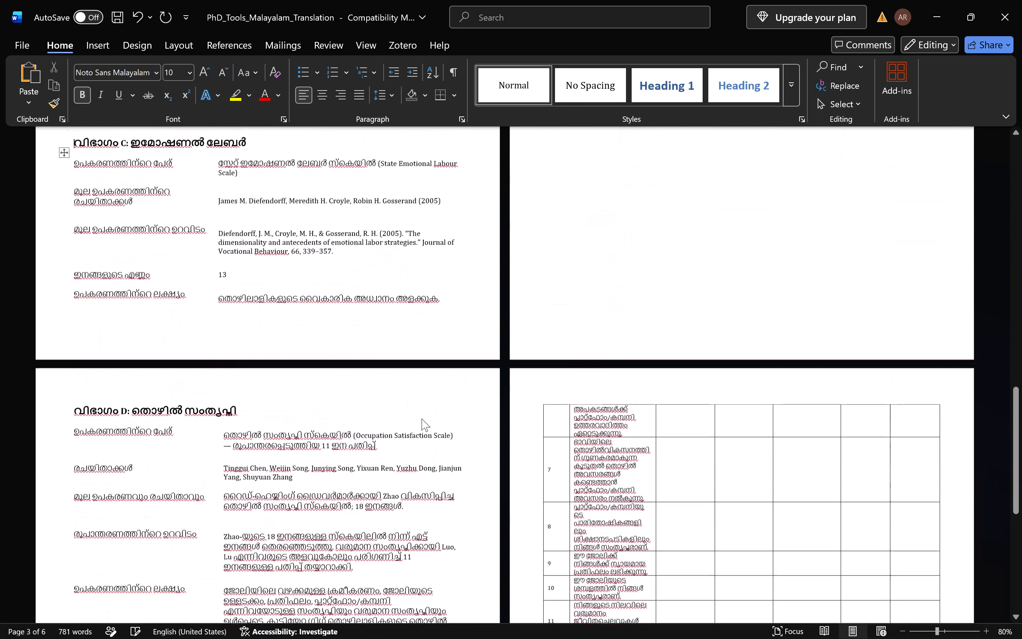
{"action": "left_click", "coordinate": [68, 443]}
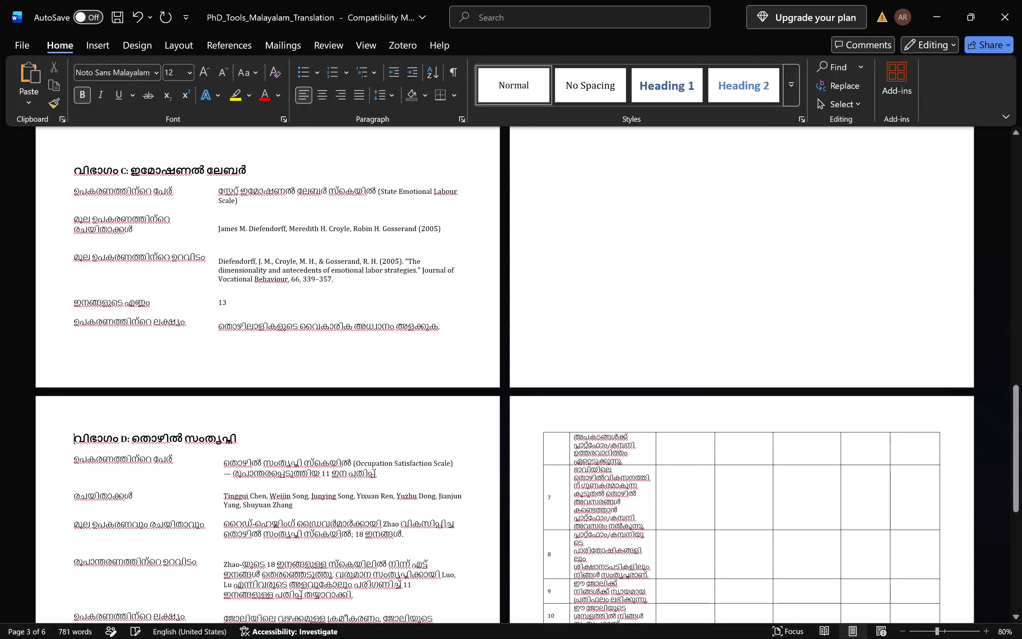
{"action": "key", "text": "BackSpace"}
{"action": "key", "text": "BackSpace"}
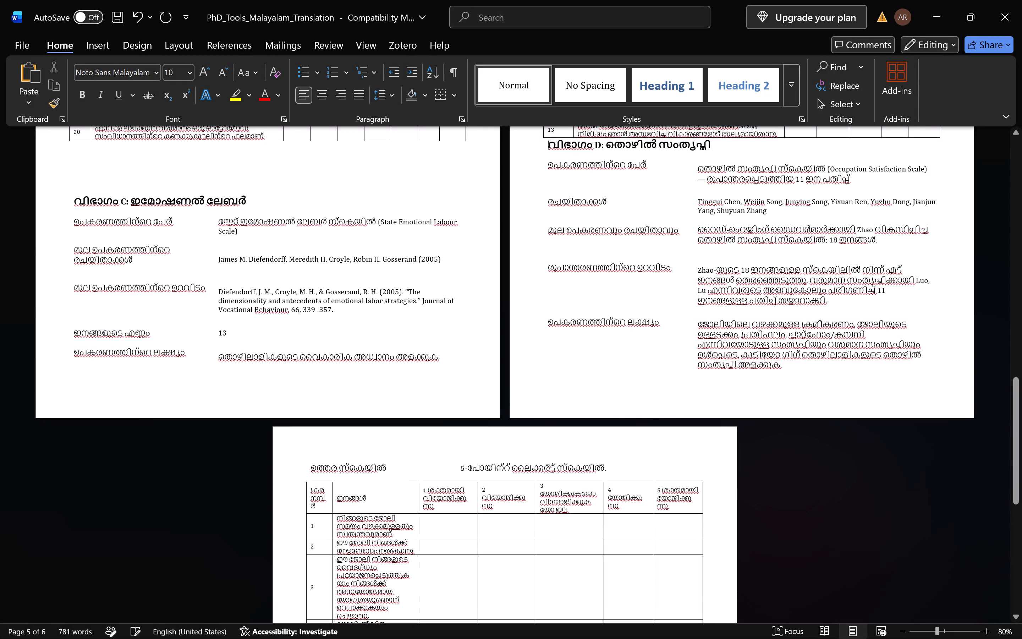
{"action": "key", "text": "Return"}
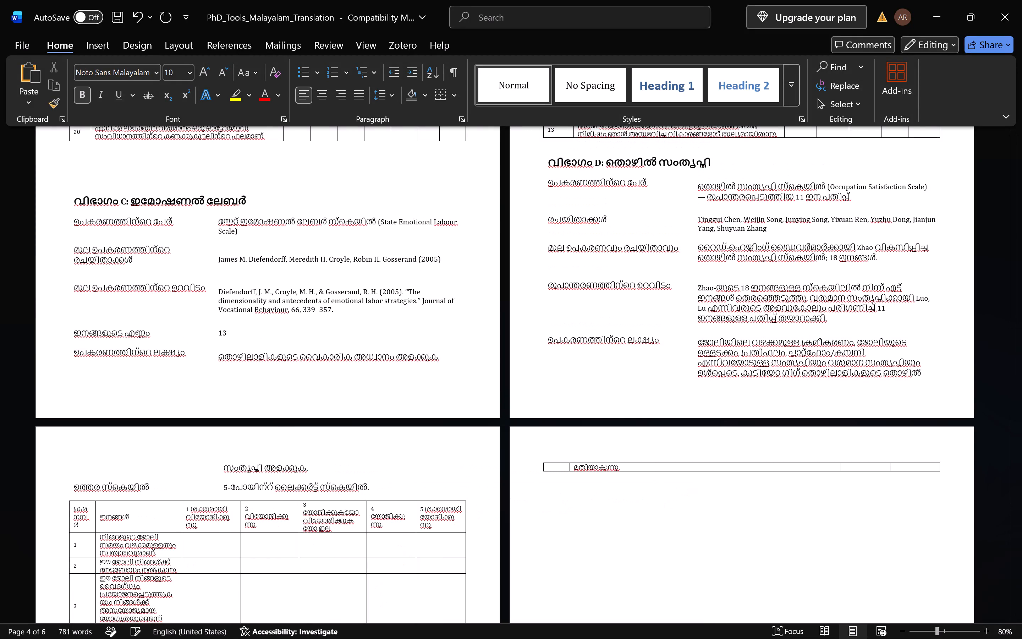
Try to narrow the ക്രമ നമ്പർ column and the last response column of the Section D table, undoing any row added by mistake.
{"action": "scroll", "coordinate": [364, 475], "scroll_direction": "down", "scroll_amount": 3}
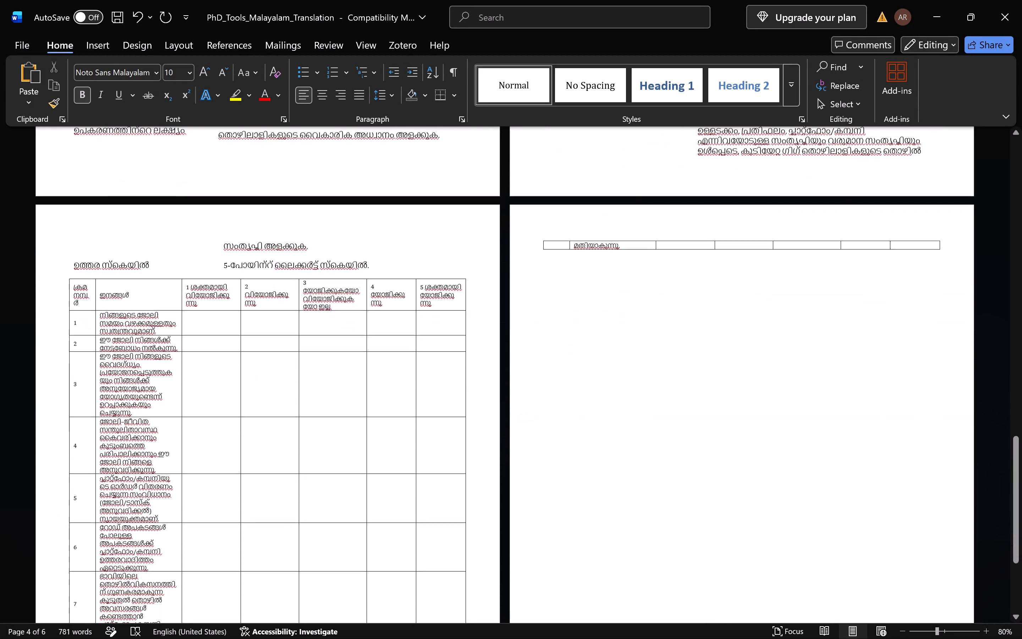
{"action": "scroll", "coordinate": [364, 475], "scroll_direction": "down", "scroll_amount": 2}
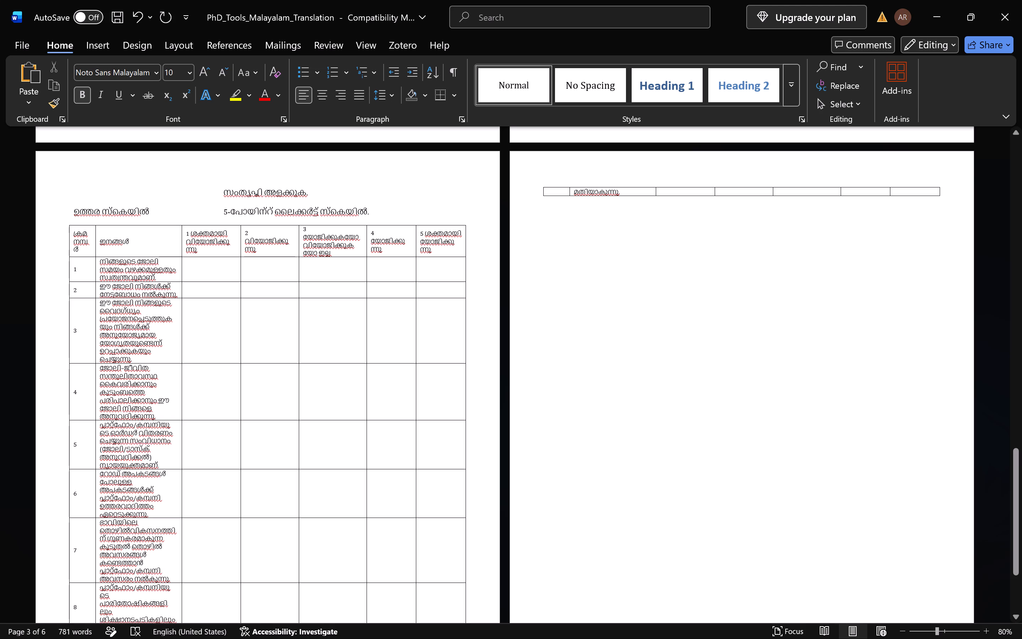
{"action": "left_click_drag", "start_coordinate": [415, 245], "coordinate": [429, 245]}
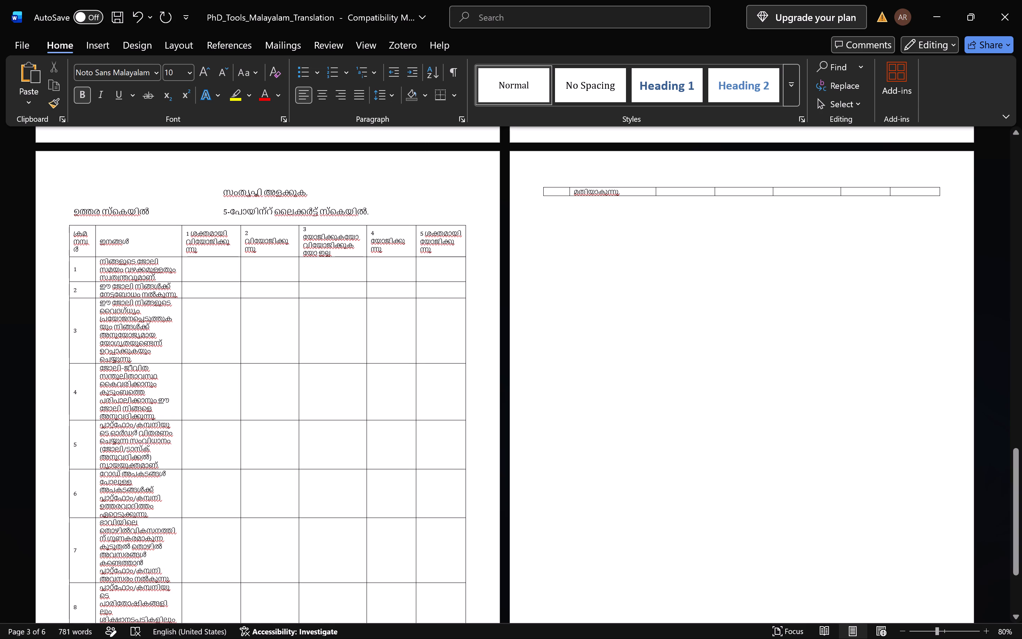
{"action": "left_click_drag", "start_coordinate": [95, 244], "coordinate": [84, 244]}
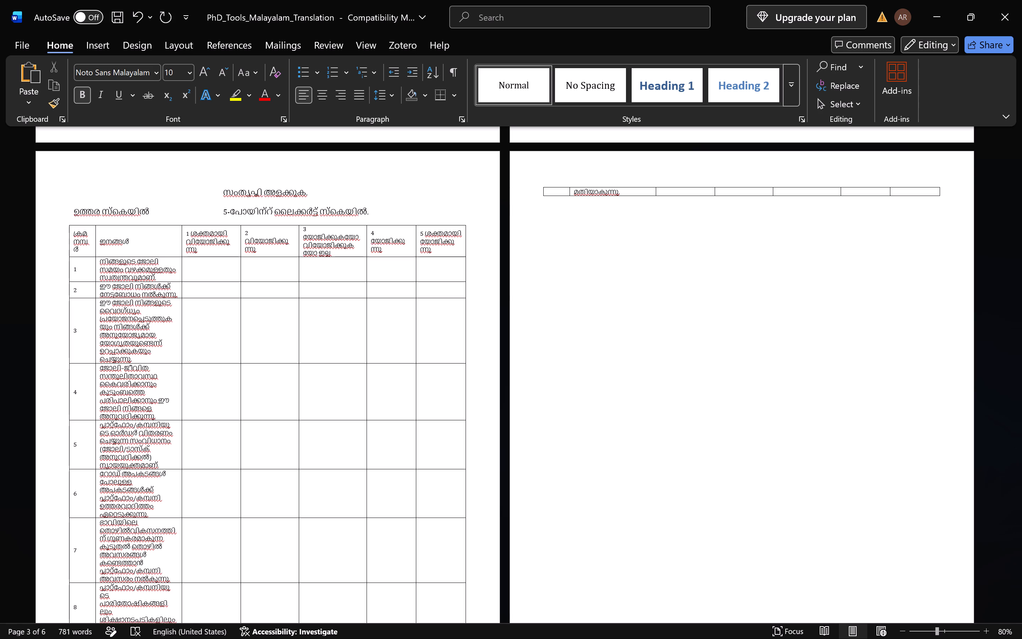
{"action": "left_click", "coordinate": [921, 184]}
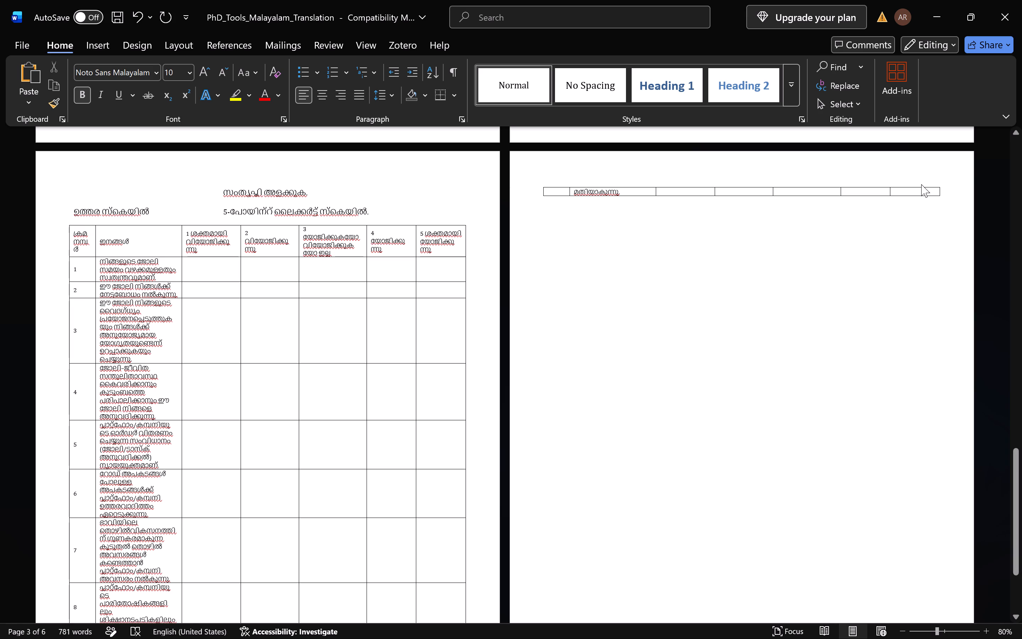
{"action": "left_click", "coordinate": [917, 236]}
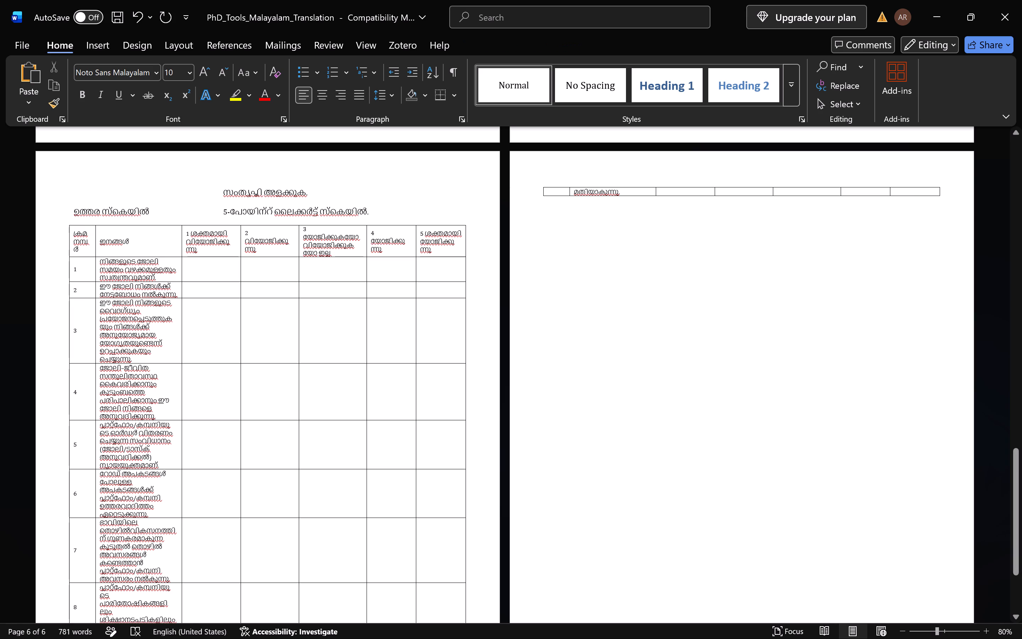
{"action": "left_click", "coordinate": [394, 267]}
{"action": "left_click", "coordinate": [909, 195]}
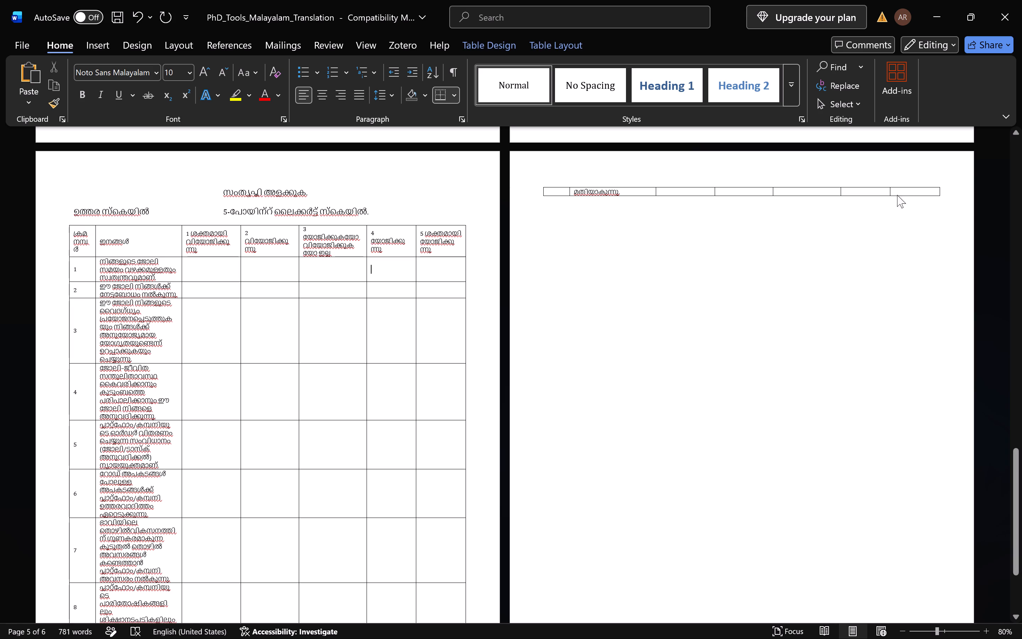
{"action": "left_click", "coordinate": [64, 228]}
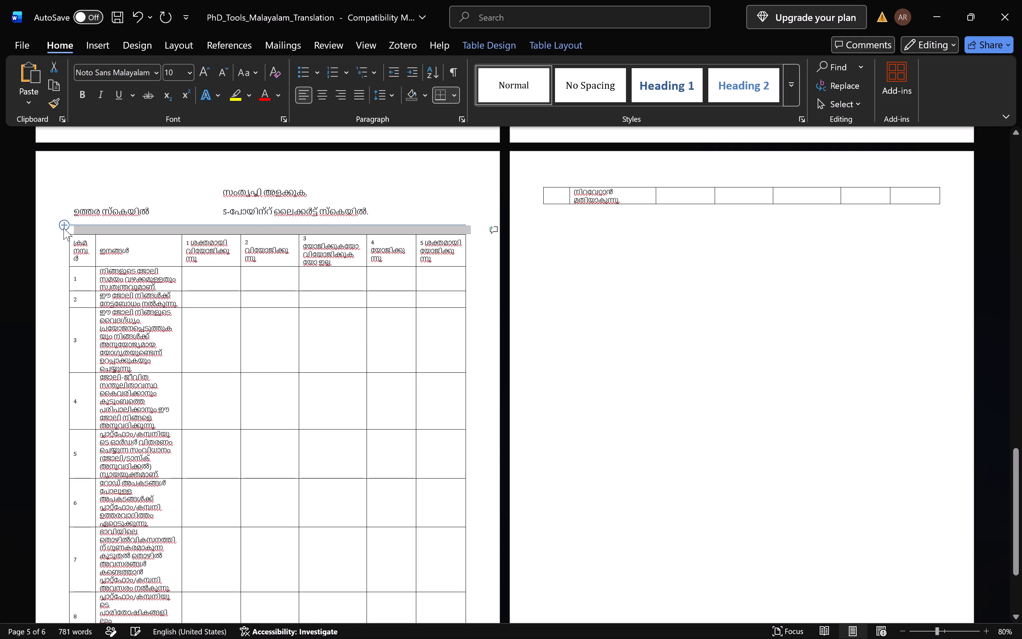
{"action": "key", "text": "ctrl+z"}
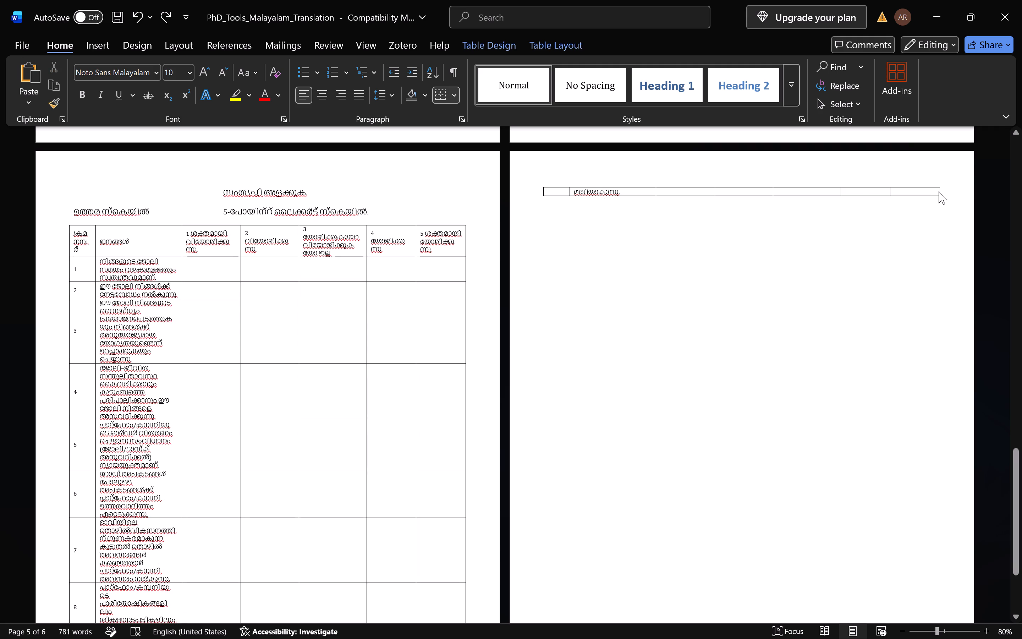
Widen the Section D table by moving its outer edge slightly beyond the page margin.
{"action": "left_click", "coordinate": [939, 192]}
{"action": "left_click", "coordinate": [939, 192]}
{"action": "left_click_drag", "start_coordinate": [939, 192], "coordinate": [943, 213]}
{"action": "left_click_drag", "start_coordinate": [466, 359], "coordinate": [485, 360]}
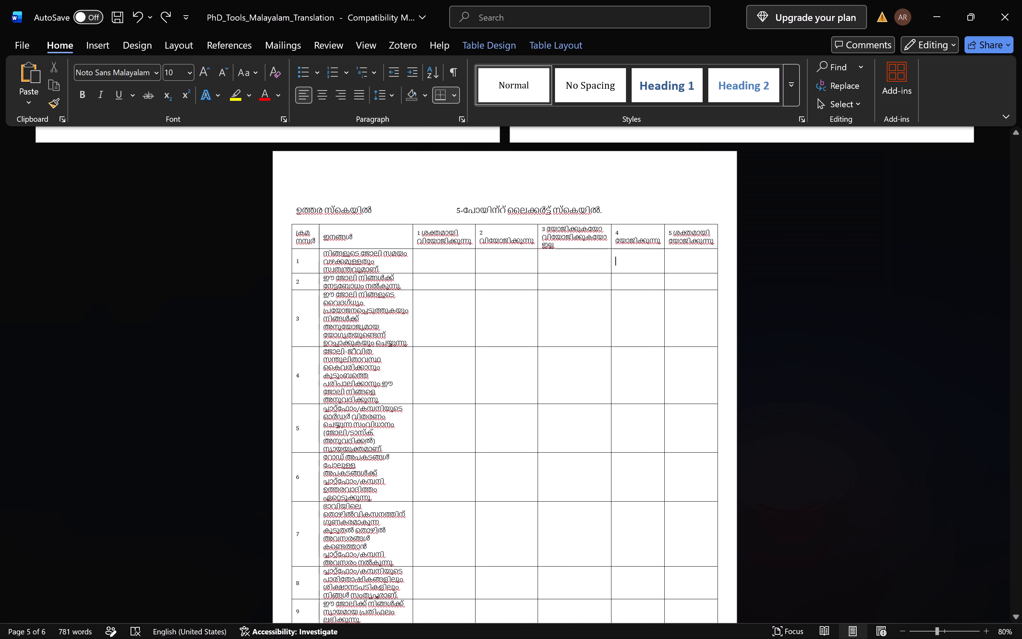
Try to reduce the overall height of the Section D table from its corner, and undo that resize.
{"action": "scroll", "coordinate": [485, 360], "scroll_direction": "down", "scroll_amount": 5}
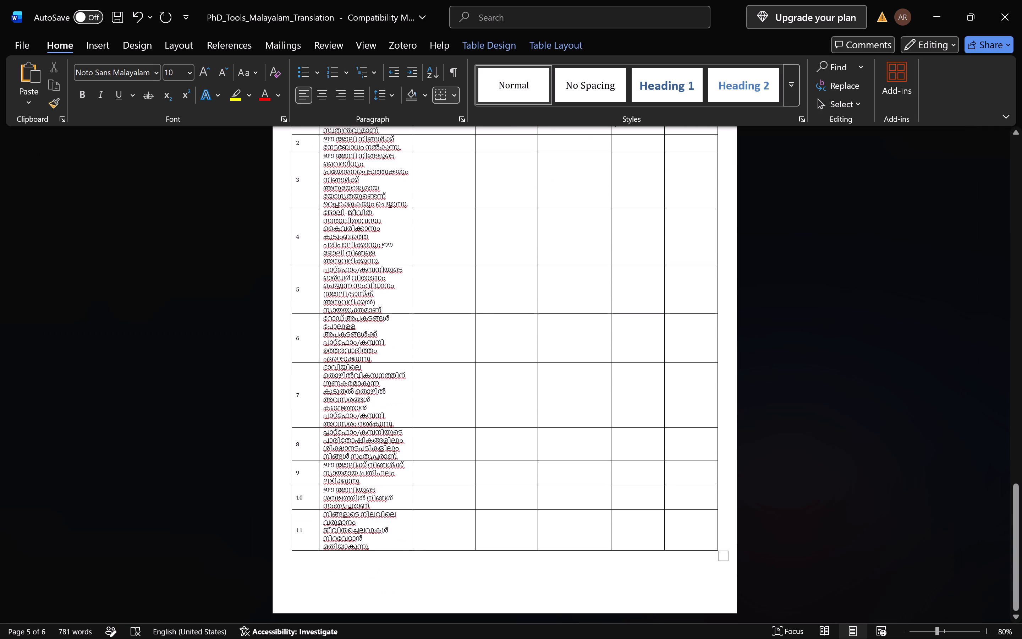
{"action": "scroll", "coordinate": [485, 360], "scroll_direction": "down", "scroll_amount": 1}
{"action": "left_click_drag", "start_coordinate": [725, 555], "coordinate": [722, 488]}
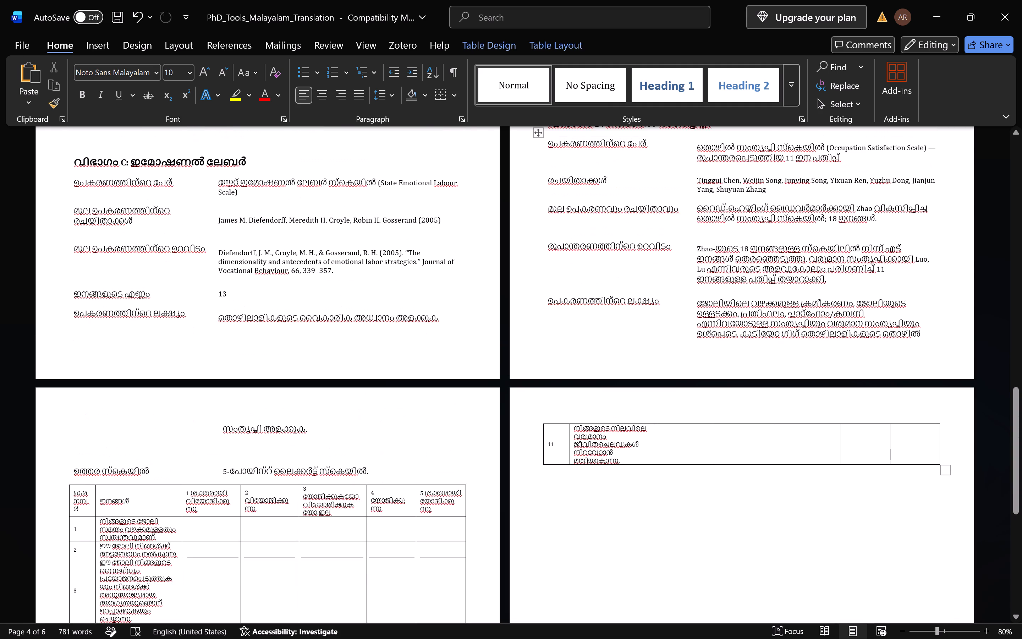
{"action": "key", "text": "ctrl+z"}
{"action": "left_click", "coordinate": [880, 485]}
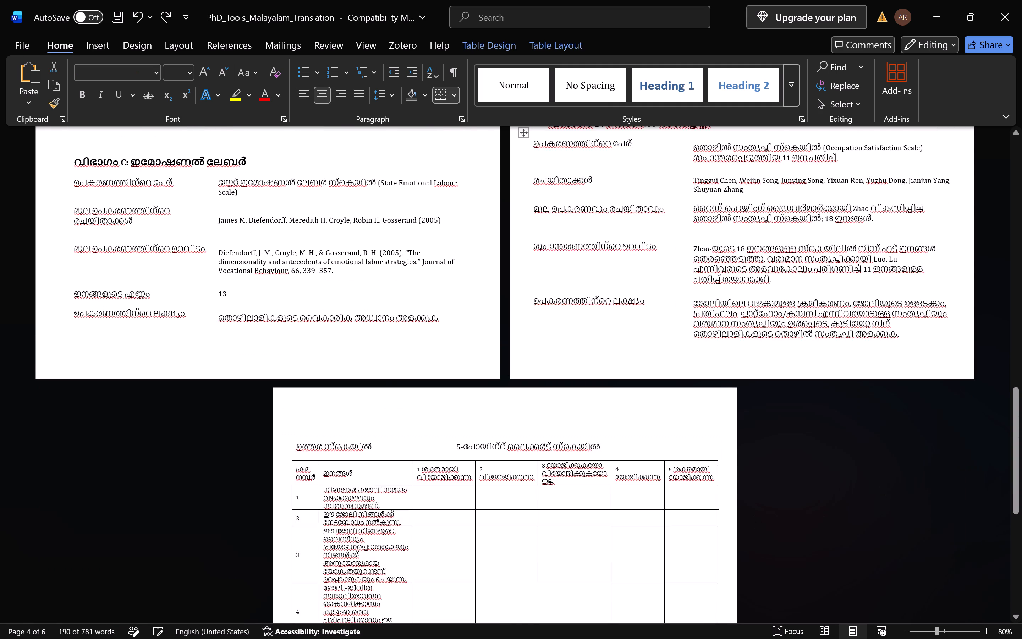
Examine how the Section B, C and D tables sit on their pages, zooming to 130% to check the rows.
{"action": "scroll", "coordinate": [880, 485], "scroll_direction": "down", "scroll_amount": 4}
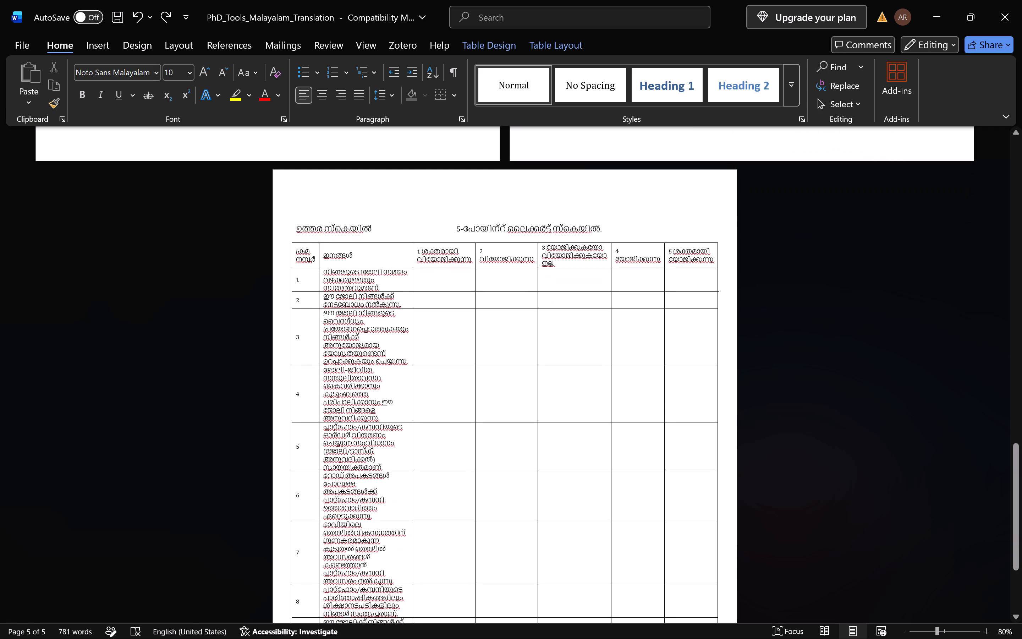
{"action": "scroll", "coordinate": [524, 289], "scroll_direction": "up", "scroll_amount": 3}
{"action": "scroll", "coordinate": [524, 289], "scroll_direction": "right", "scroll_amount": 2}
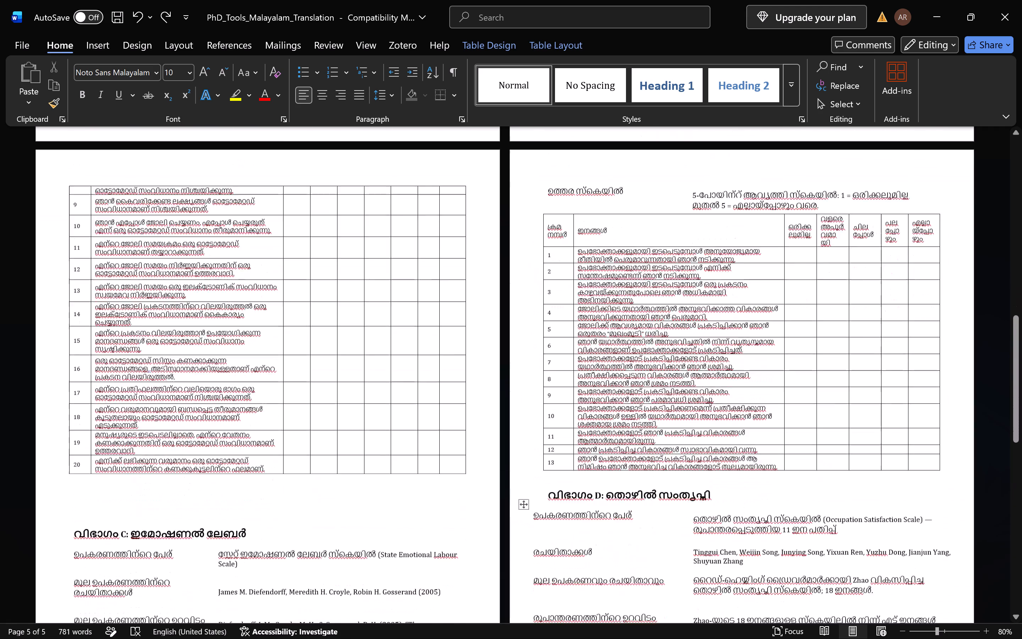
{"action": "scroll", "coordinate": [524, 289], "scroll_direction": "right", "scroll_amount": 1}
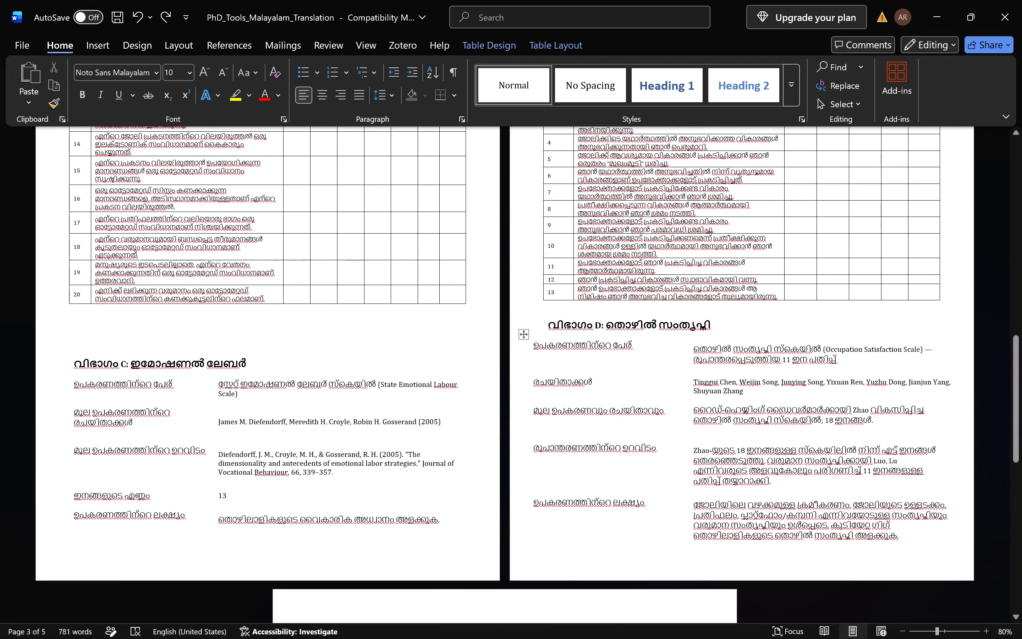
{"action": "scroll", "coordinate": [554, 281], "scroll_direction": "up", "scroll_amount": 1}
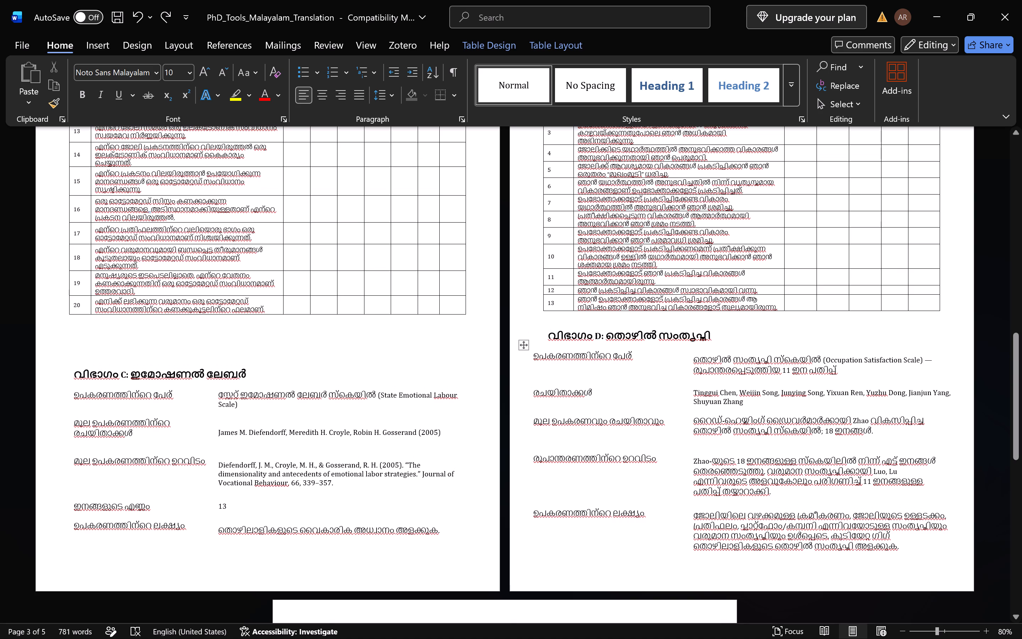
{"action": "scroll", "coordinate": [554, 281], "scroll_direction": "up", "scroll_amount": 2}
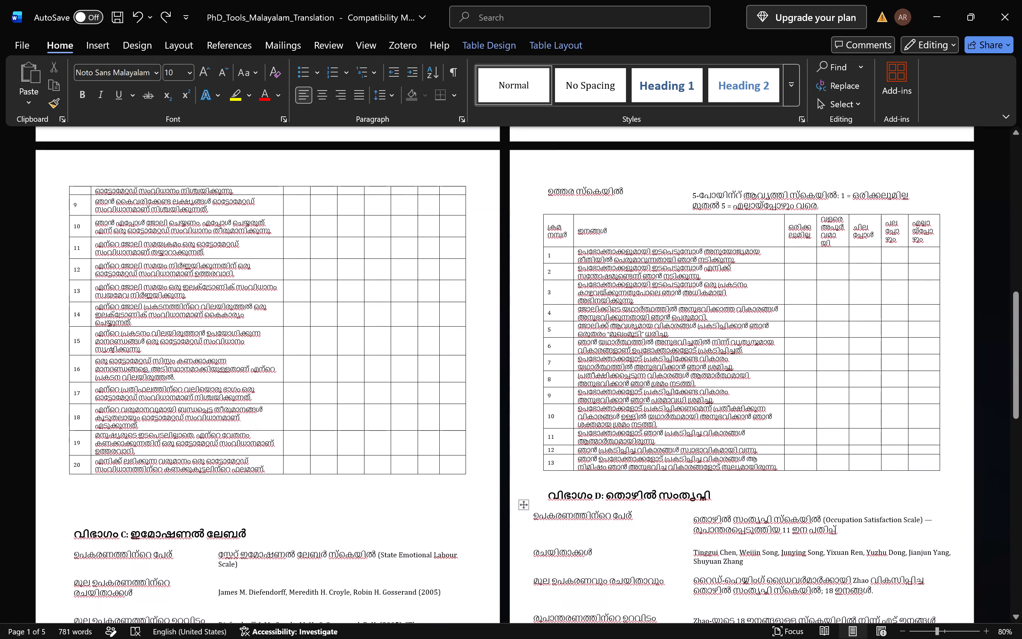
{"action": "scroll", "coordinate": [763, 266], "scroll_direction": "up", "scroll_amount": 5, "text": "ctrl"}
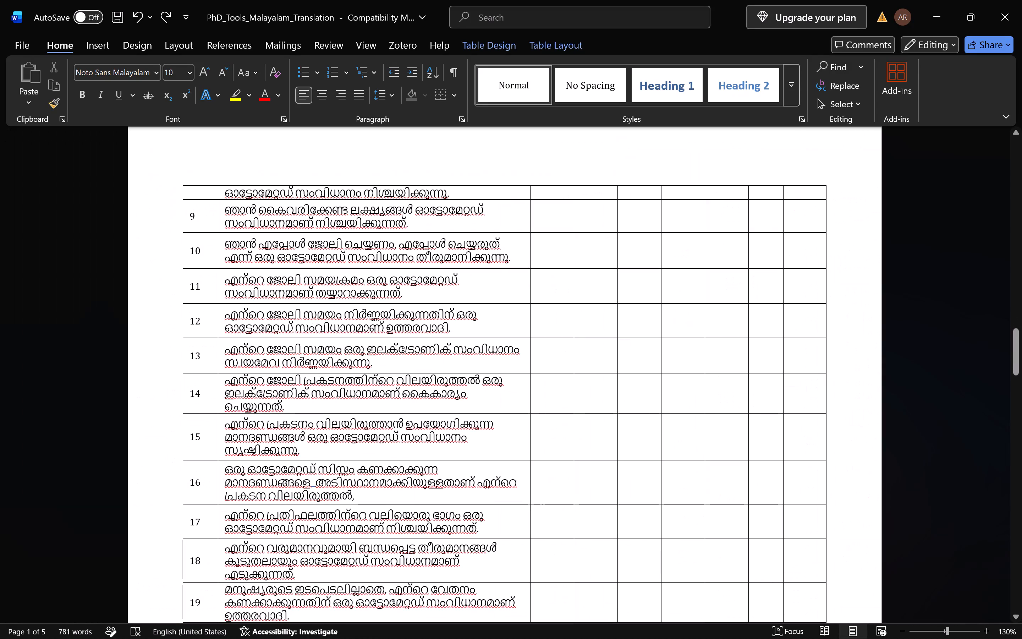
{"action": "scroll", "coordinate": [424, 202], "scroll_direction": "right", "scroll_amount": 2}
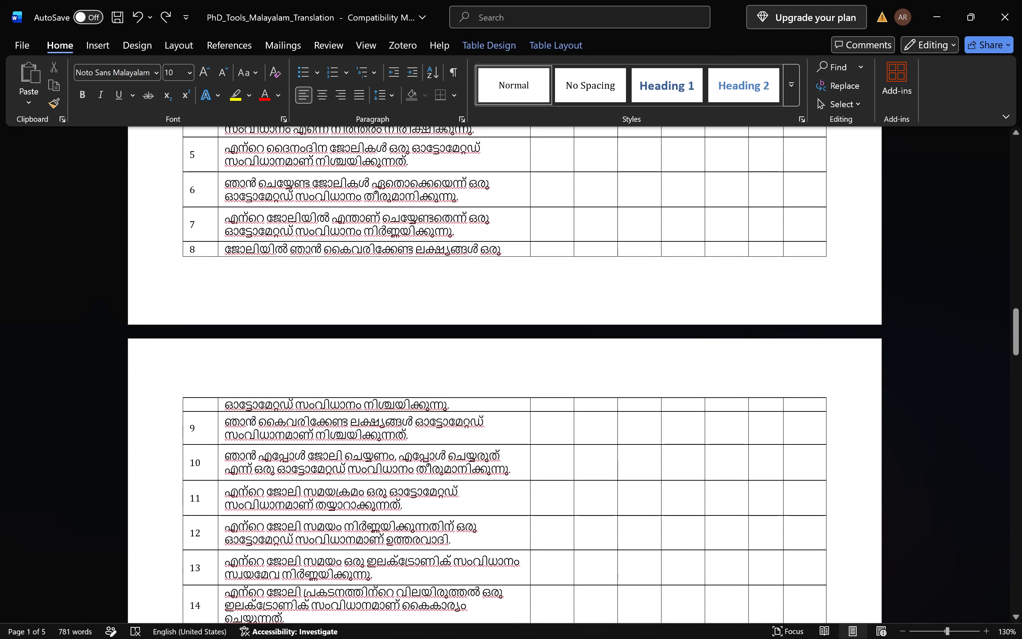
{"action": "scroll", "coordinate": [424, 202], "scroll_direction": "right", "scroll_amount": 1}
Increase the heights of rows 1 and 2 in the Section C table to add space around their text.
{"action": "scroll", "coordinate": [424, 202], "scroll_direction": "down", "scroll_amount": 1}
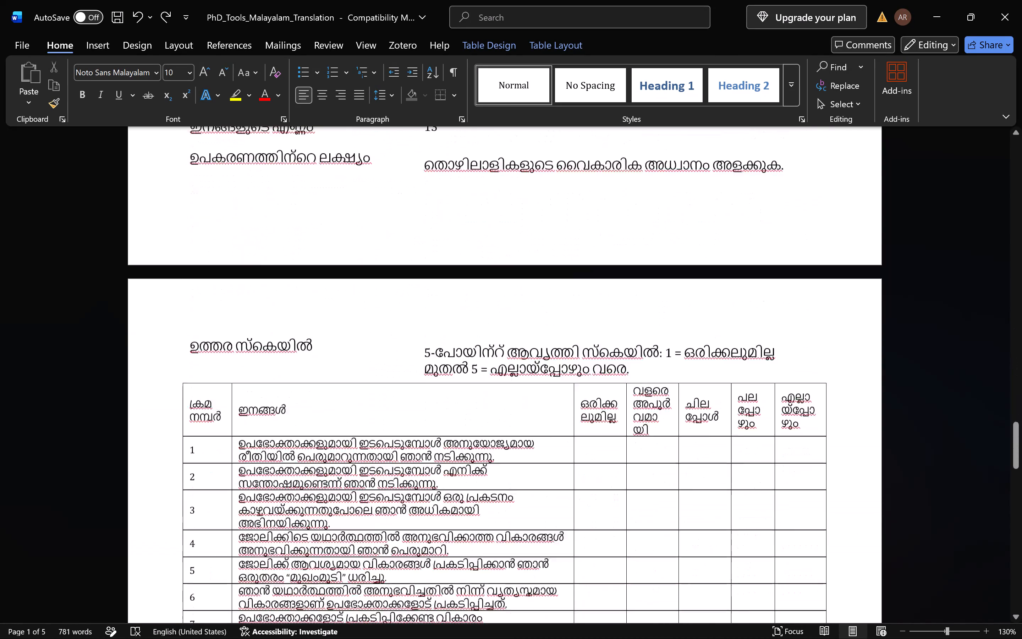
{"action": "scroll", "coordinate": [424, 202], "scroll_direction": "down", "scroll_amount": 1}
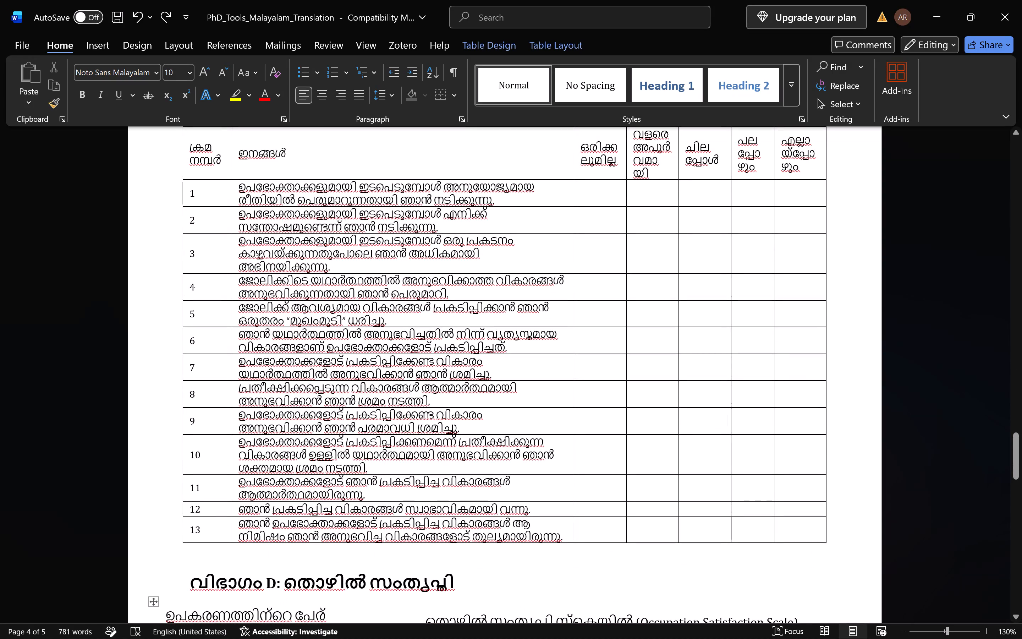
{"action": "left_click_drag", "start_coordinate": [523, 207], "coordinate": [523, 215]}
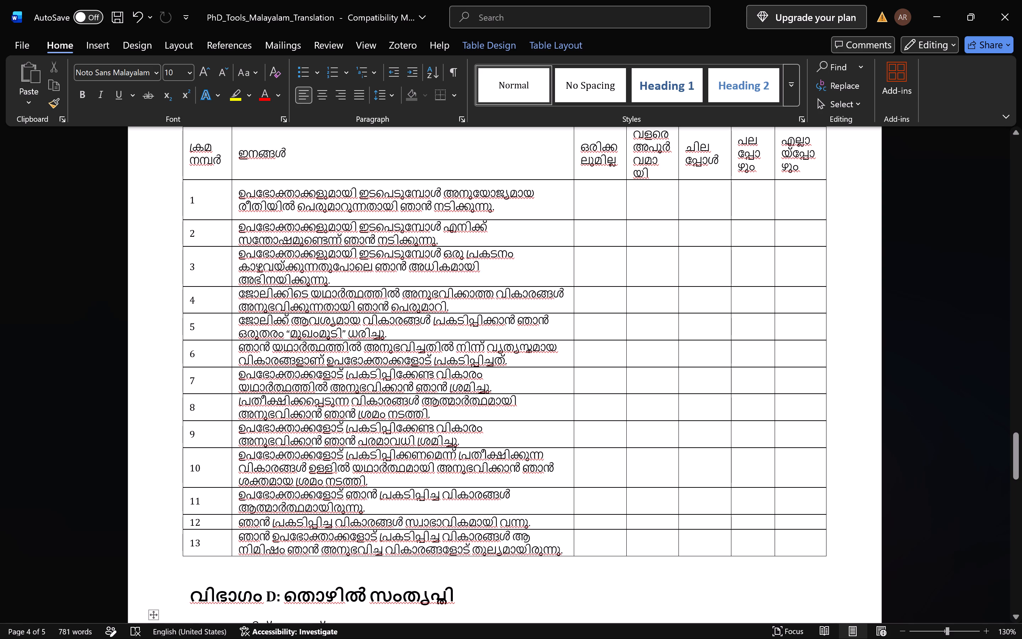
{"action": "left_click_drag", "start_coordinate": [522, 246], "coordinate": [522, 251]}
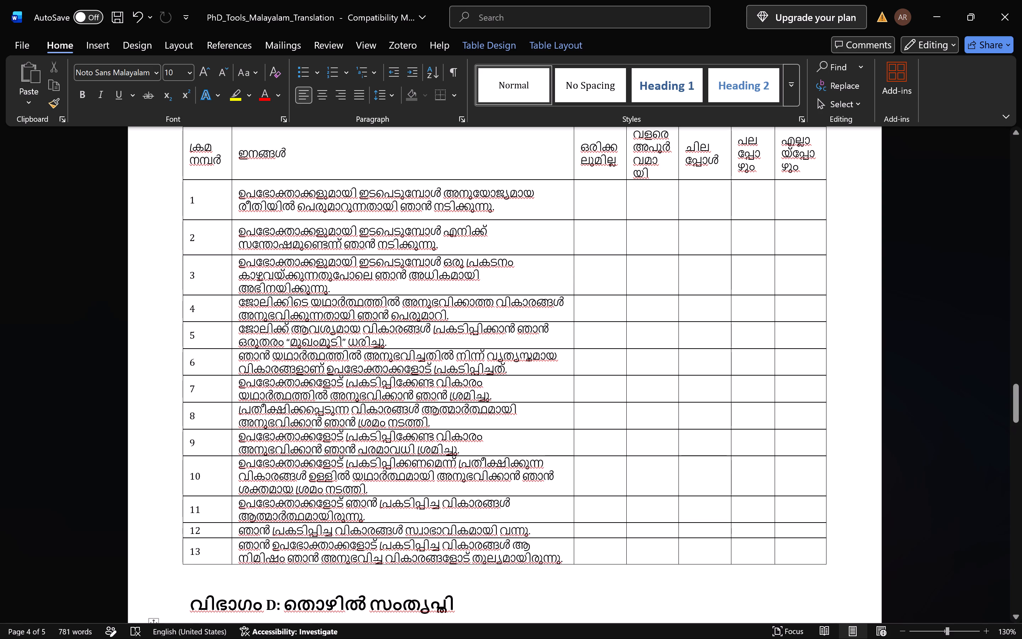
Increase the heights of rows 6, 7, 8, 9, 12 and 13 in the Section C table to space out their statements.
{"action": "left_click", "coordinate": [514, 321]}
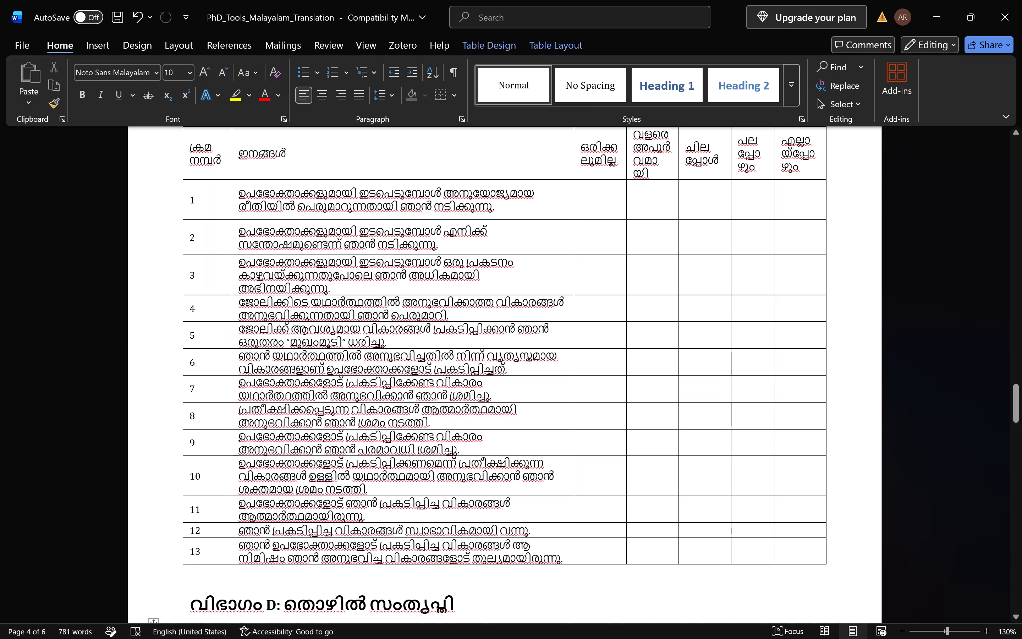
{"action": "scroll", "coordinate": [474, 497], "scroll_direction": "down", "scroll_amount": 1}
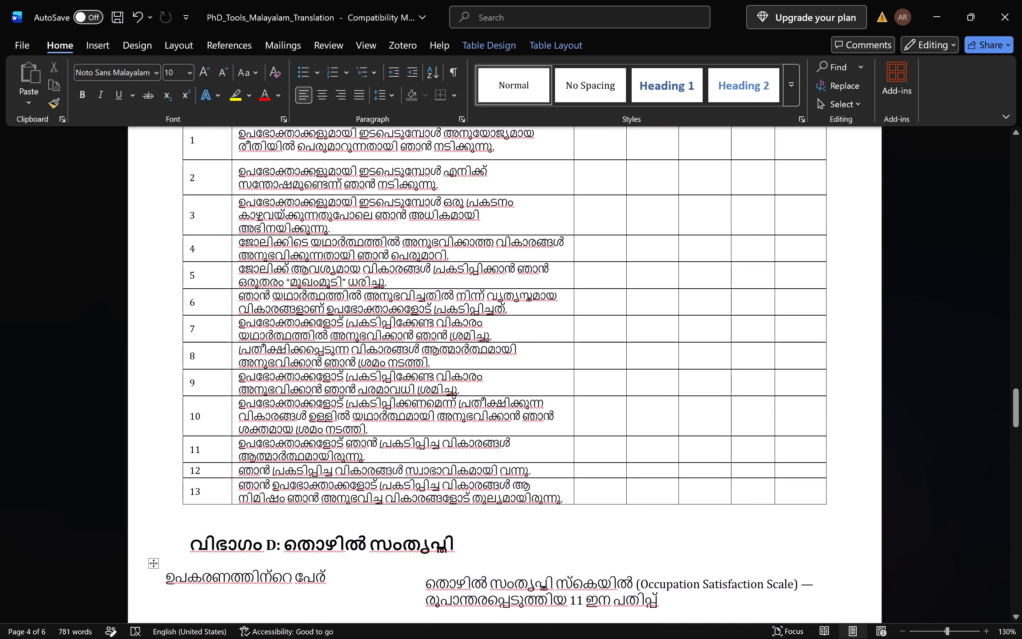
{"action": "left_click_drag", "start_coordinate": [515, 316], "coordinate": [526, 311]}
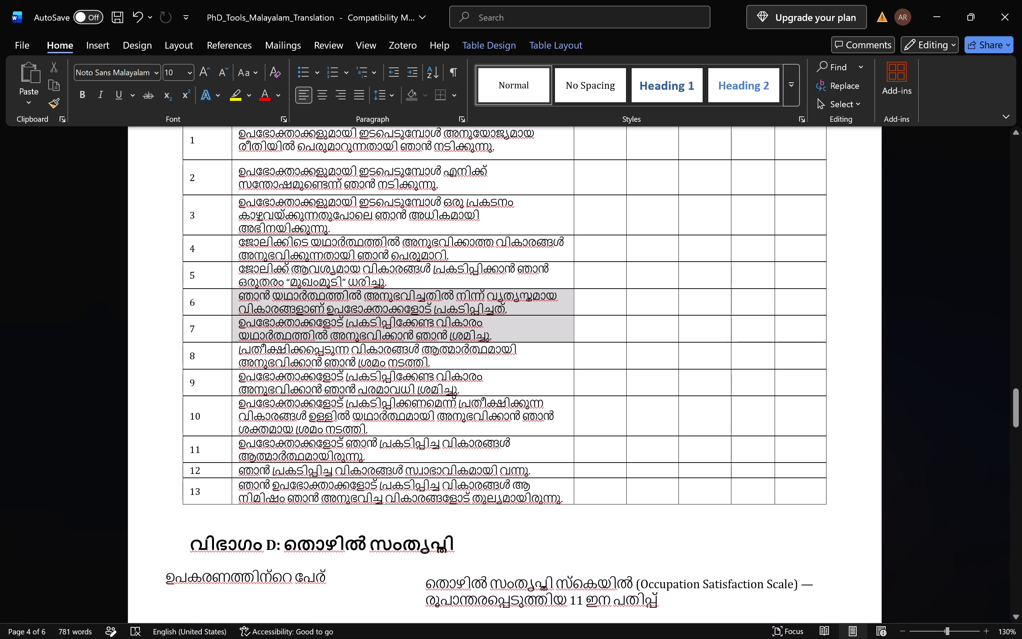
{"action": "left_click_drag", "start_coordinate": [526, 311], "coordinate": [795, 310]}
{"action": "left_click", "coordinate": [627, 524]}
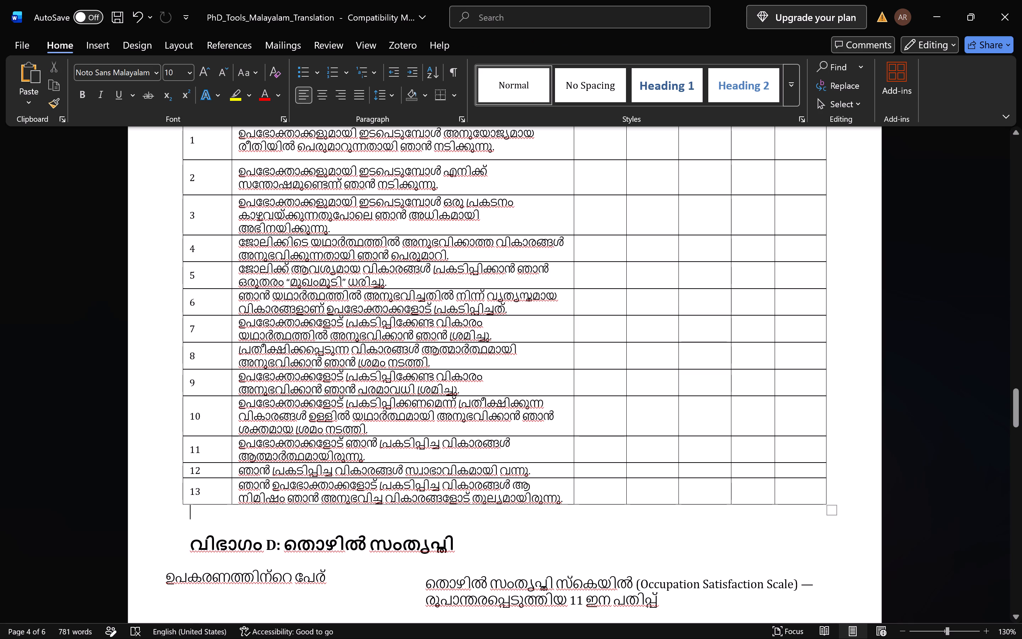
{"action": "left_click_drag", "start_coordinate": [517, 315], "coordinate": [515, 321]}
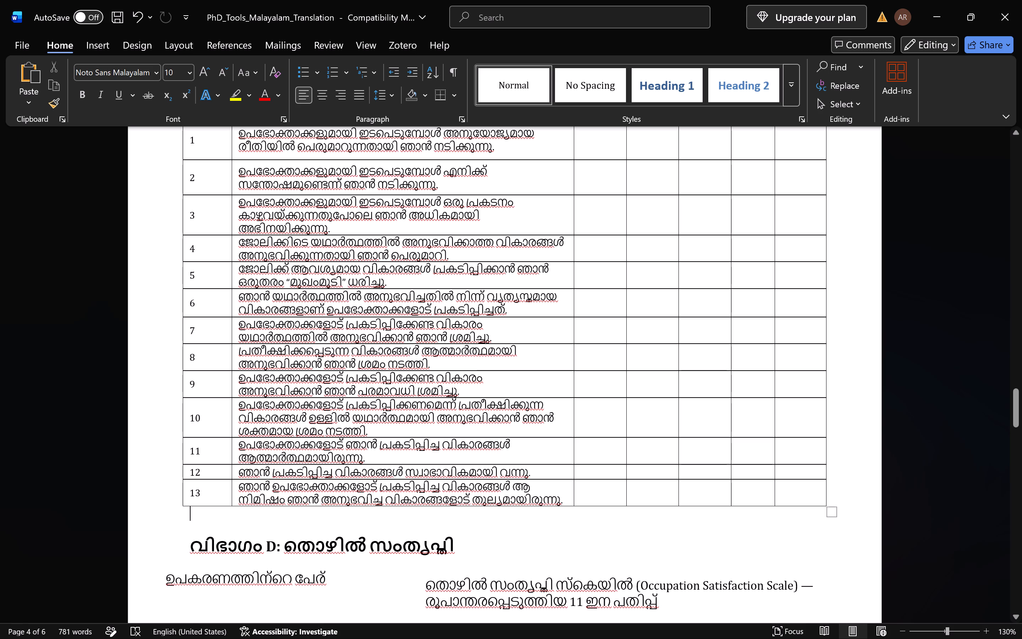
{"action": "left_click_drag", "start_coordinate": [533, 344], "coordinate": [533, 348]}
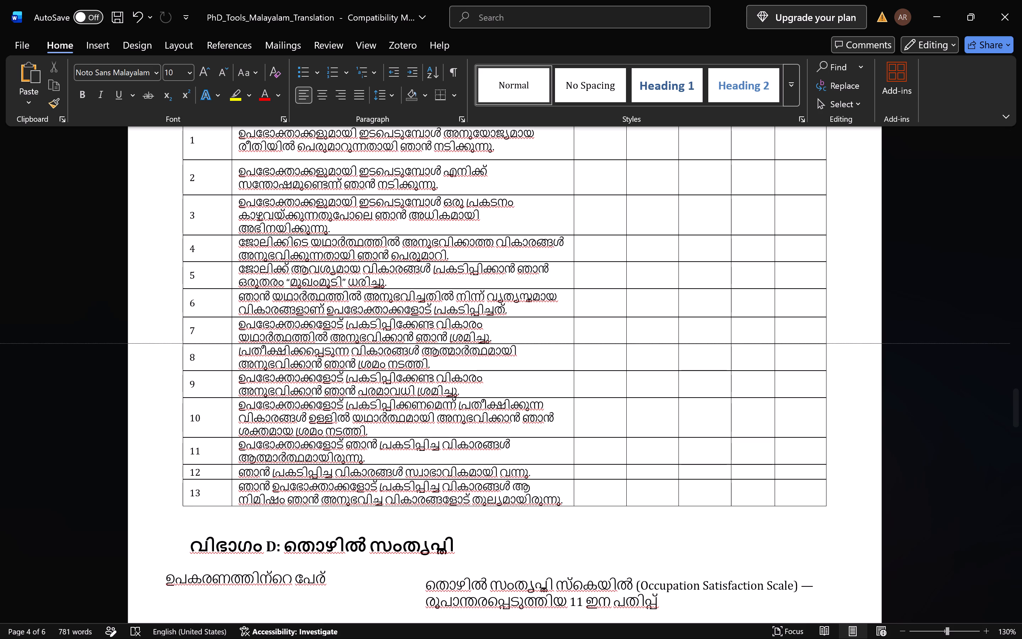
{"action": "left_click_drag", "start_coordinate": [533, 348], "coordinate": [533, 349]}
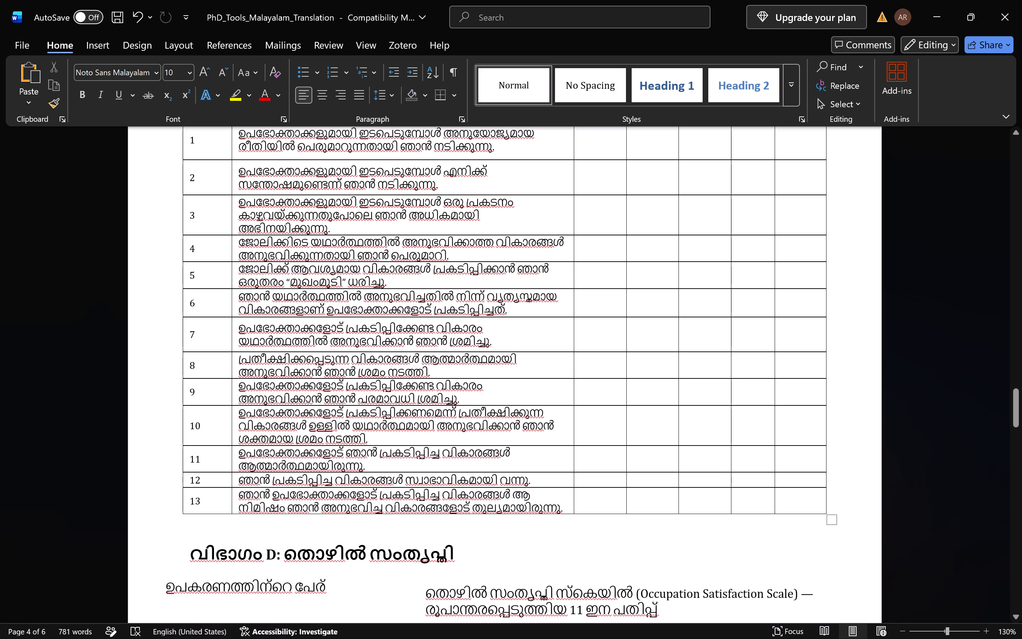
{"action": "left_click_drag", "start_coordinate": [527, 378], "coordinate": [527, 384]}
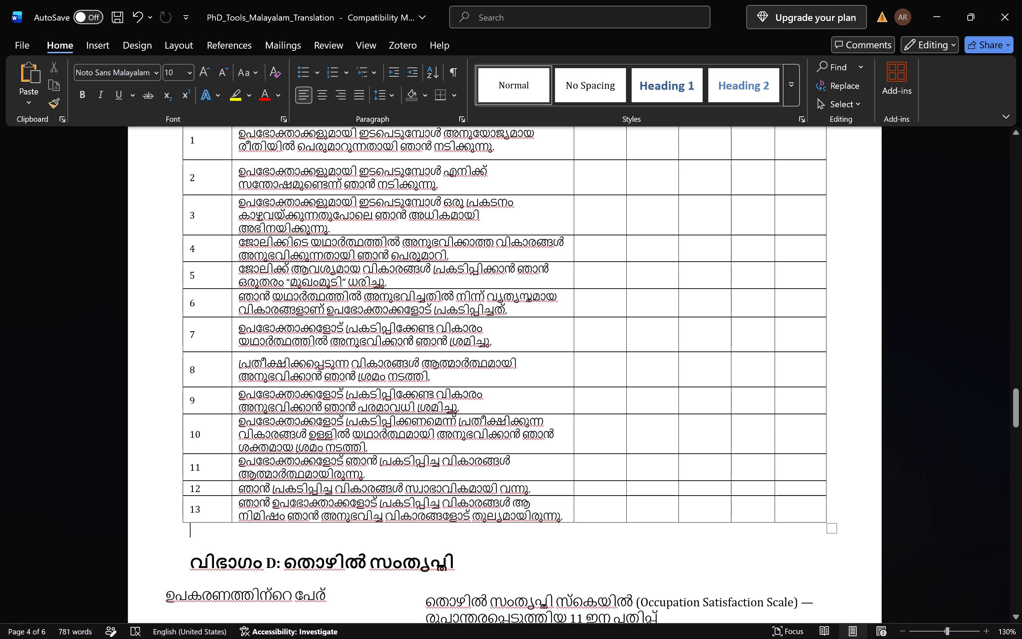
{"action": "left_click", "coordinate": [555, 415]}
{"action": "left_click_drag", "start_coordinate": [555, 414], "coordinate": [555, 420]}
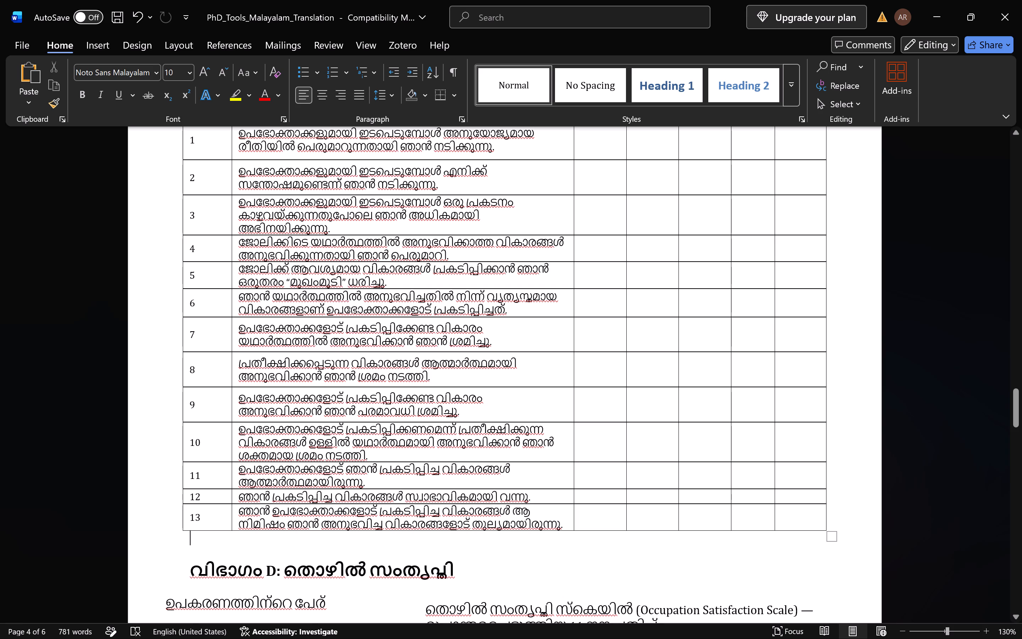
{"action": "left_click_drag", "start_coordinate": [539, 503], "coordinate": [539, 513]}
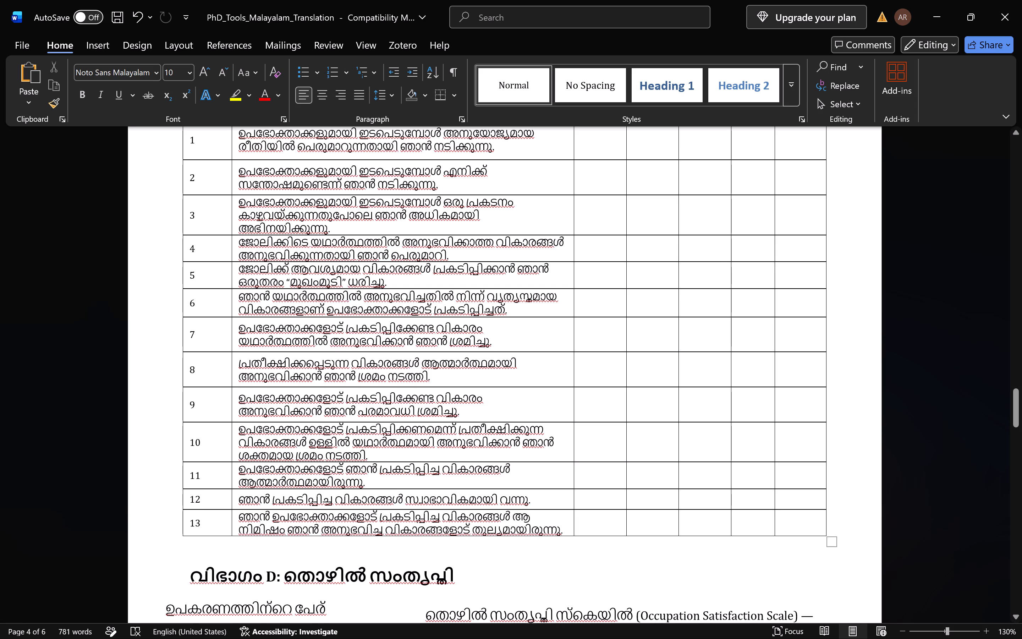
{"action": "left_click_drag", "start_coordinate": [567, 535], "coordinate": [567, 542]}
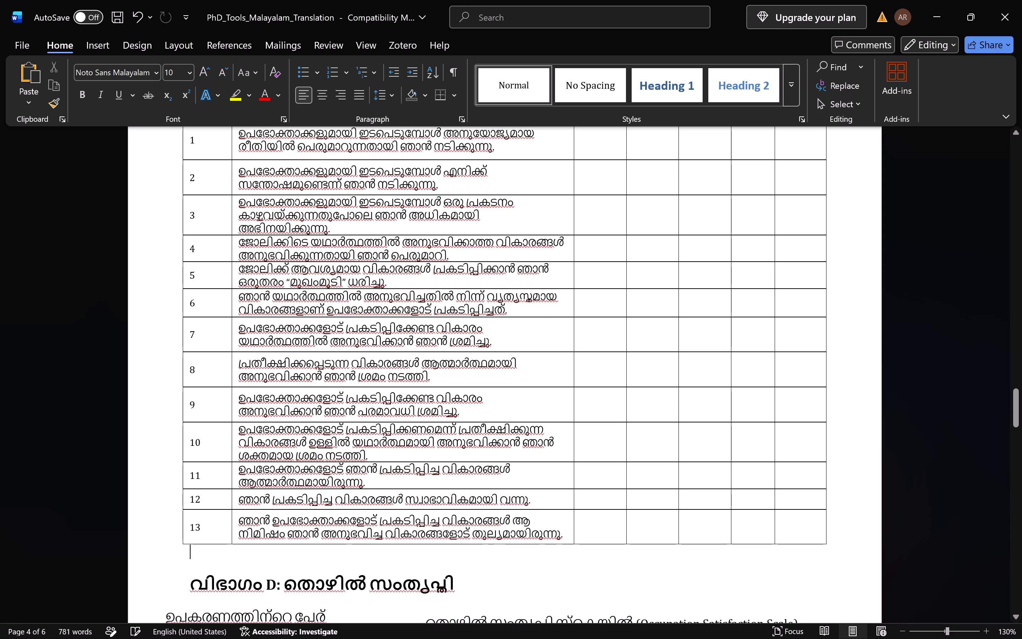
Examine how the Section D table breaks across its pages, zooming out to 80% to compare them side by side.
{"action": "scroll", "coordinate": [644, 536], "scroll_direction": "down", "scroll_amount": 8}
{"action": "scroll", "coordinate": [644, 536], "scroll_direction": "down", "scroll_amount": 20}
{"action": "scroll", "coordinate": [644, 536], "scroll_direction": "down", "scroll_amount": 4}
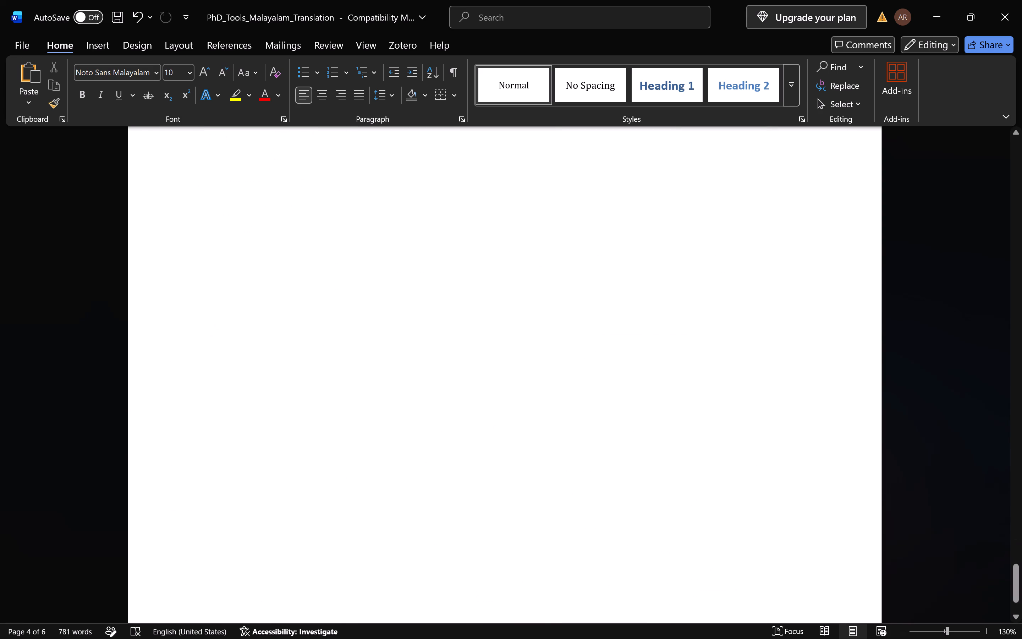
{"action": "scroll", "coordinate": [644, 536], "scroll_direction": "down", "scroll_amount": 20}
{"action": "scroll", "coordinate": [644, 536], "scroll_direction": "down", "scroll_amount": 3}
{"action": "scroll", "coordinate": [644, 536], "scroll_direction": "up", "scroll_amount": 3}
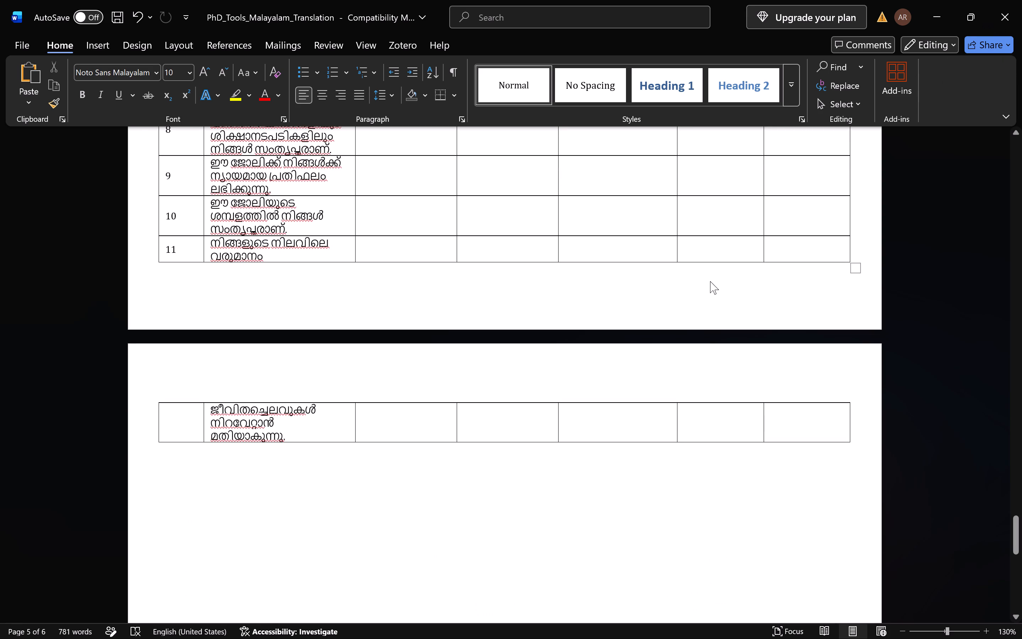
{"action": "scroll", "coordinate": [710, 281], "scroll_direction": "down", "scroll_amount": 5, "text": "ctrl"}
{"action": "scroll", "coordinate": [710, 281], "scroll_direction": "up", "scroll_amount": 2}
{"action": "scroll", "coordinate": [710, 281], "scroll_direction": "down", "scroll_amount": 1}
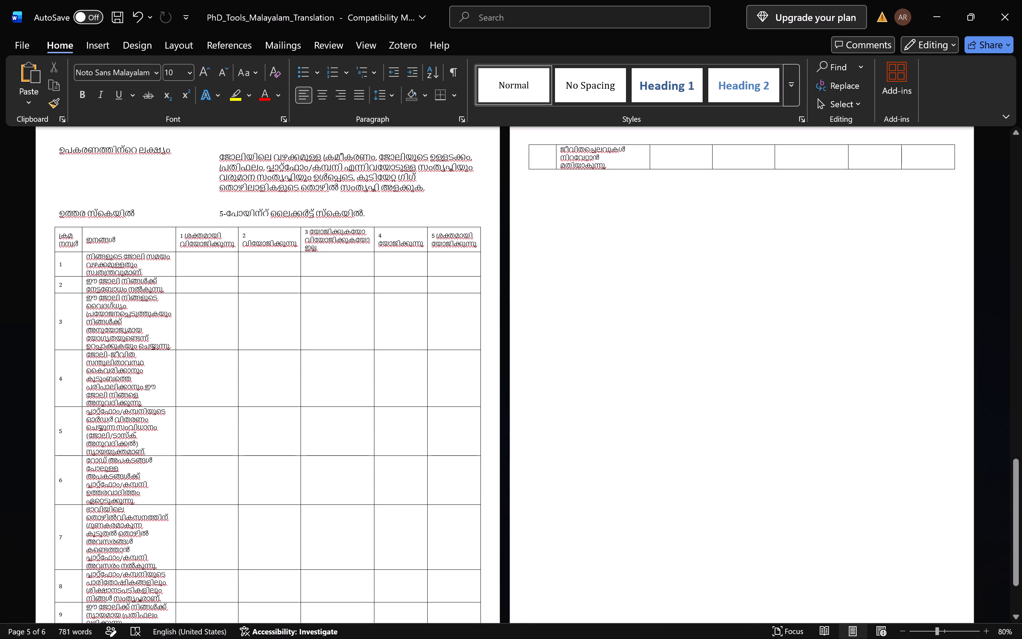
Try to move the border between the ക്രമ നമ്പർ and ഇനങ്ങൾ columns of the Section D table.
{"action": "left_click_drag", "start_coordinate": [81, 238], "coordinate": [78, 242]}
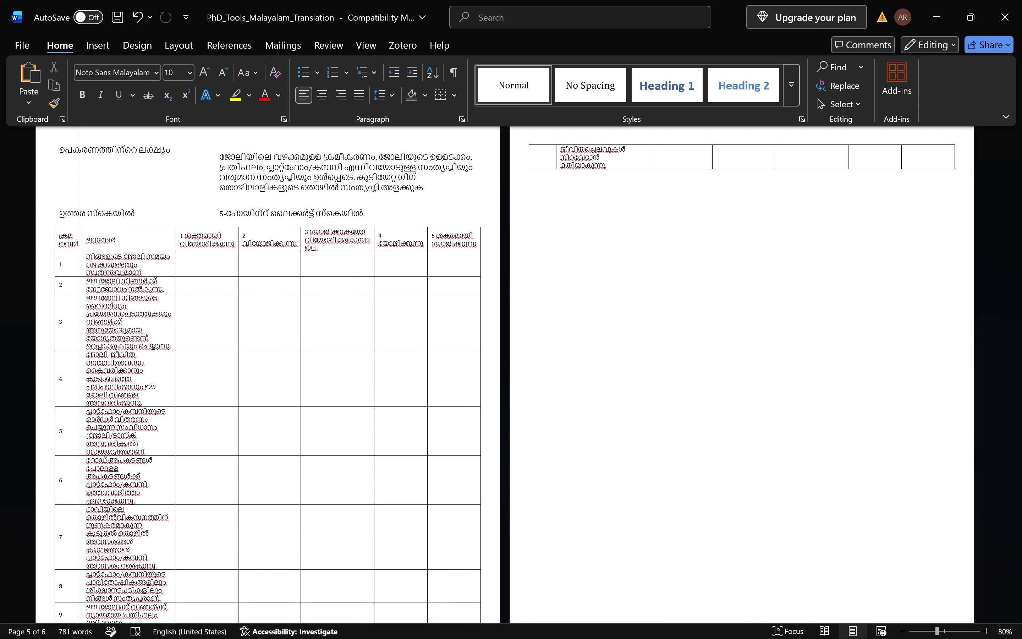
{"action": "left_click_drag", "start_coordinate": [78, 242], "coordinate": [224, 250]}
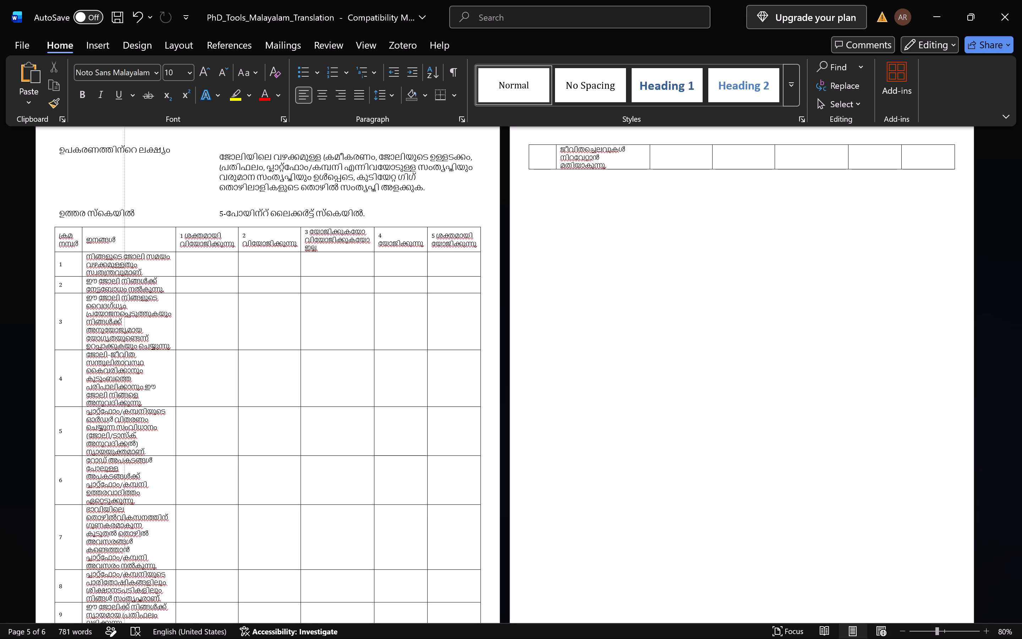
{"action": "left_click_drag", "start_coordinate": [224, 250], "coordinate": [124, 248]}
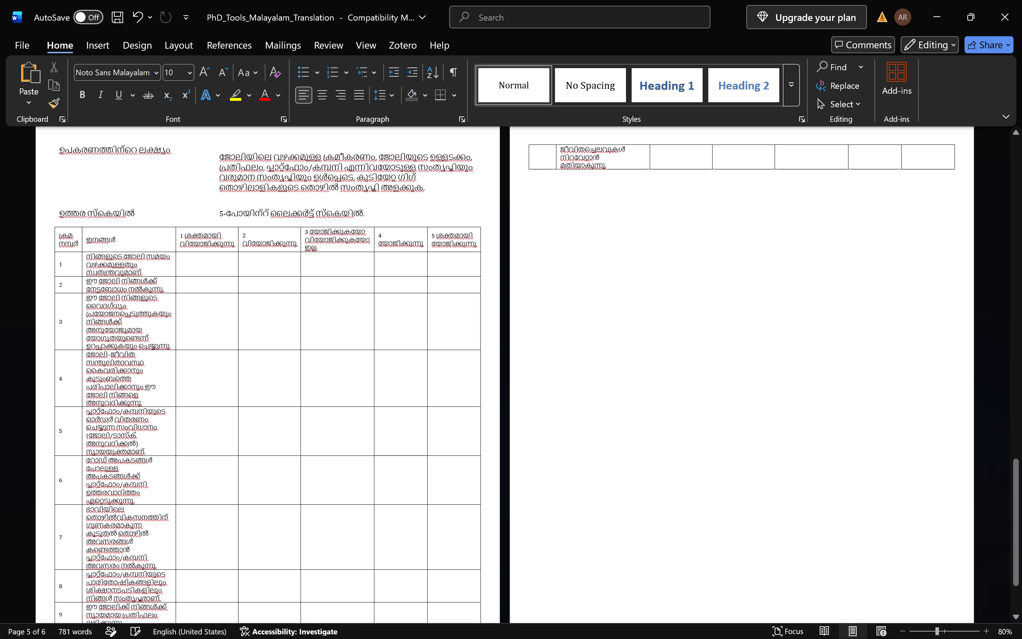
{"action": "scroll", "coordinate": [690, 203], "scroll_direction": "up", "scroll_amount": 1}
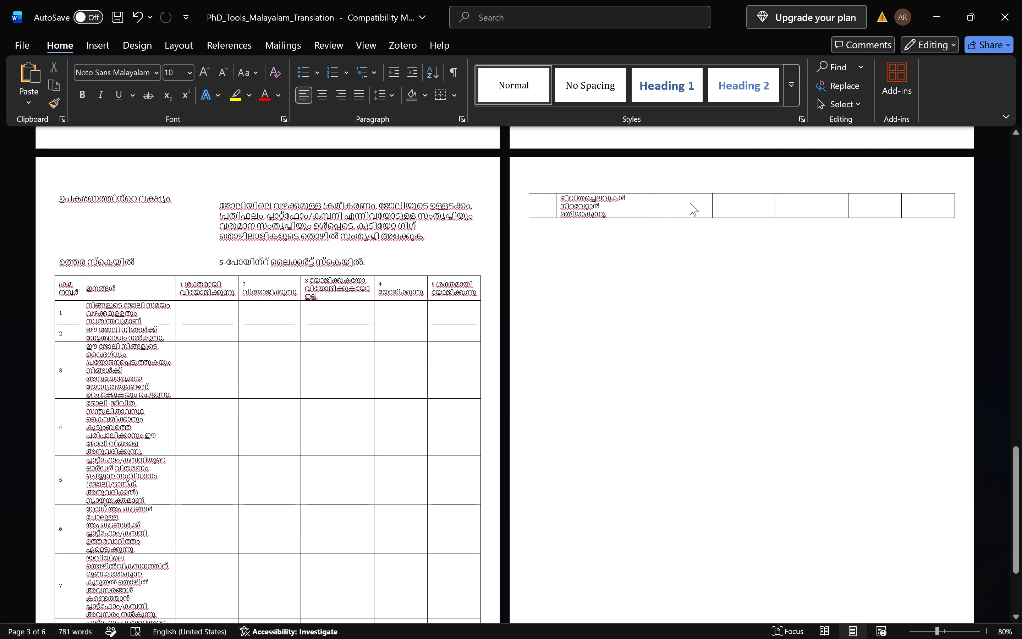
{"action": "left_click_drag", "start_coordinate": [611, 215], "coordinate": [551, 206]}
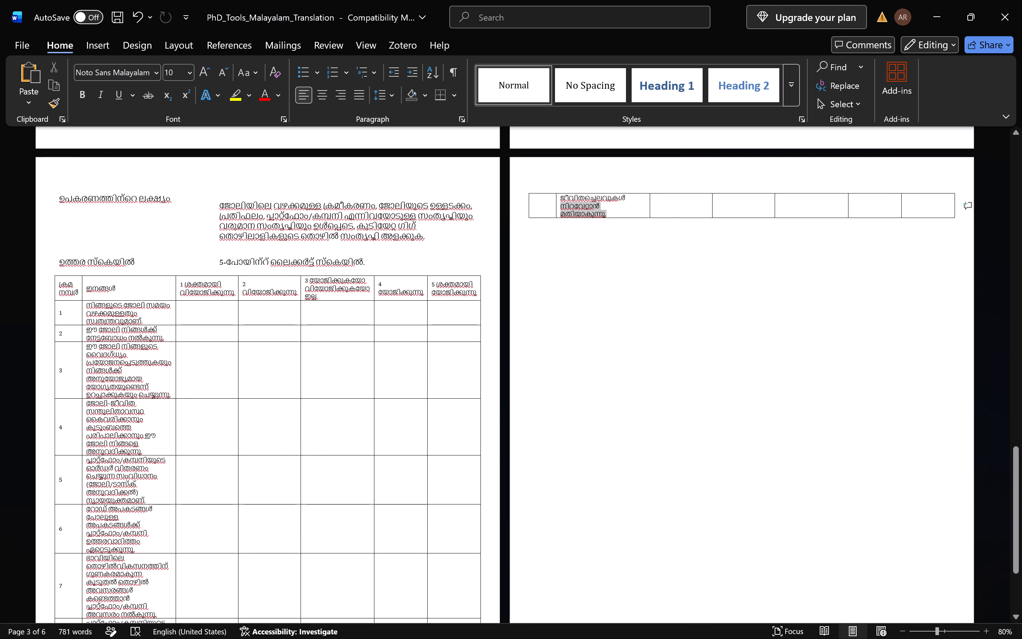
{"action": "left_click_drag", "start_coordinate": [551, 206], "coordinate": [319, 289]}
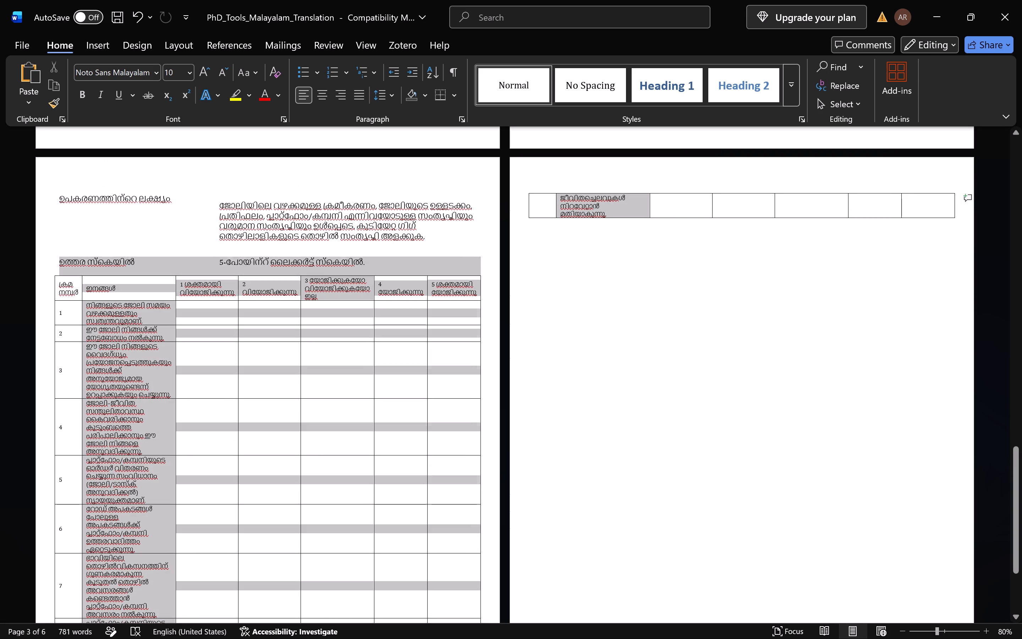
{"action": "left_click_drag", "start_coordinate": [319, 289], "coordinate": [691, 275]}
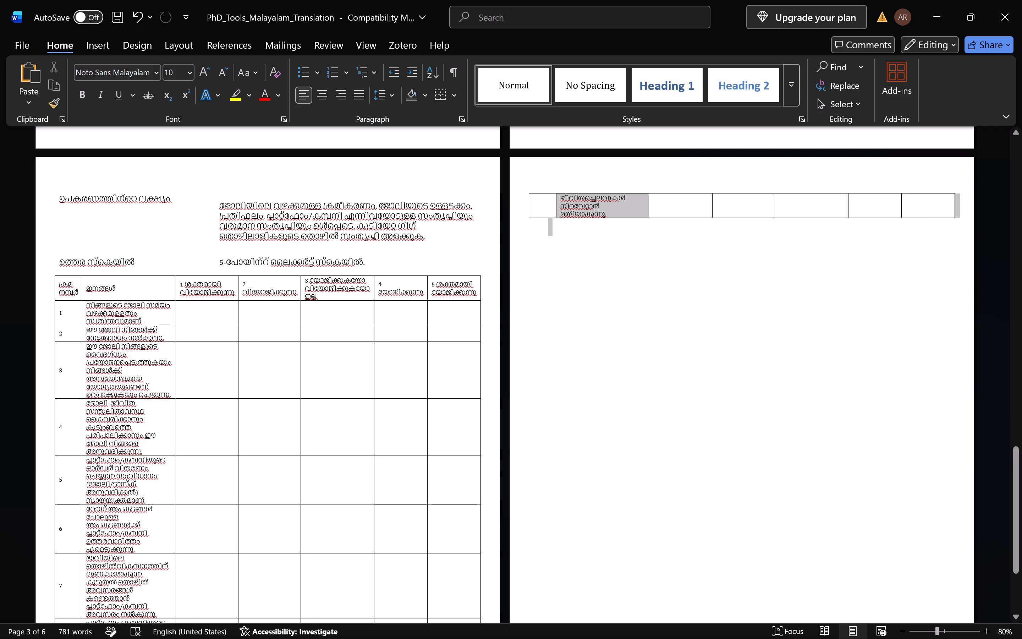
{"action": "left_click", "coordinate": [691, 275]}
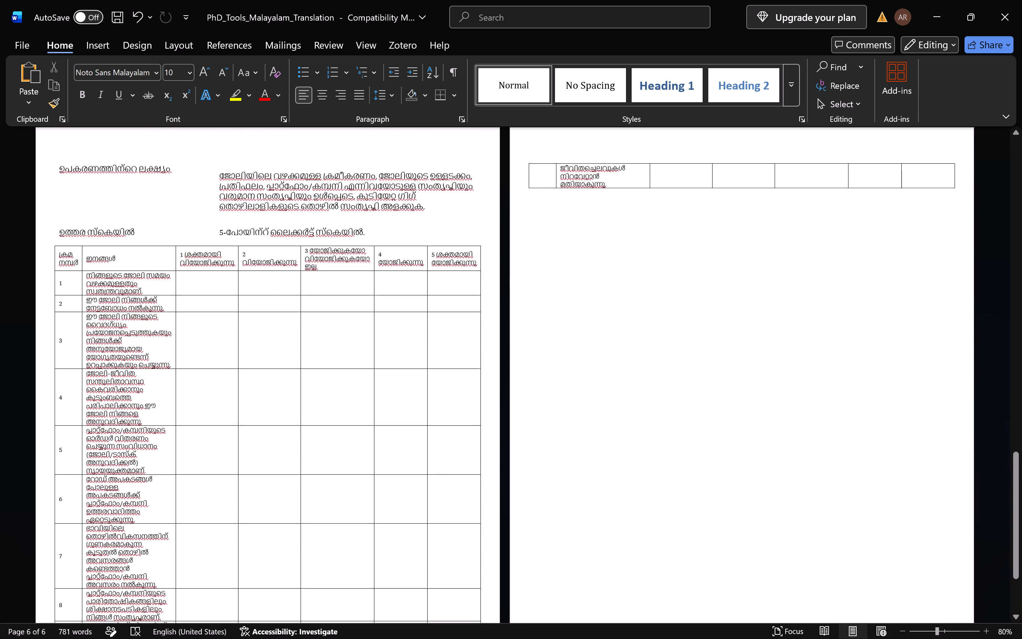
Examine the page breaks around Sections C and D and the end of the Section D table.
{"action": "scroll", "coordinate": [476, 378], "scroll_direction": "up", "scroll_amount": 3}
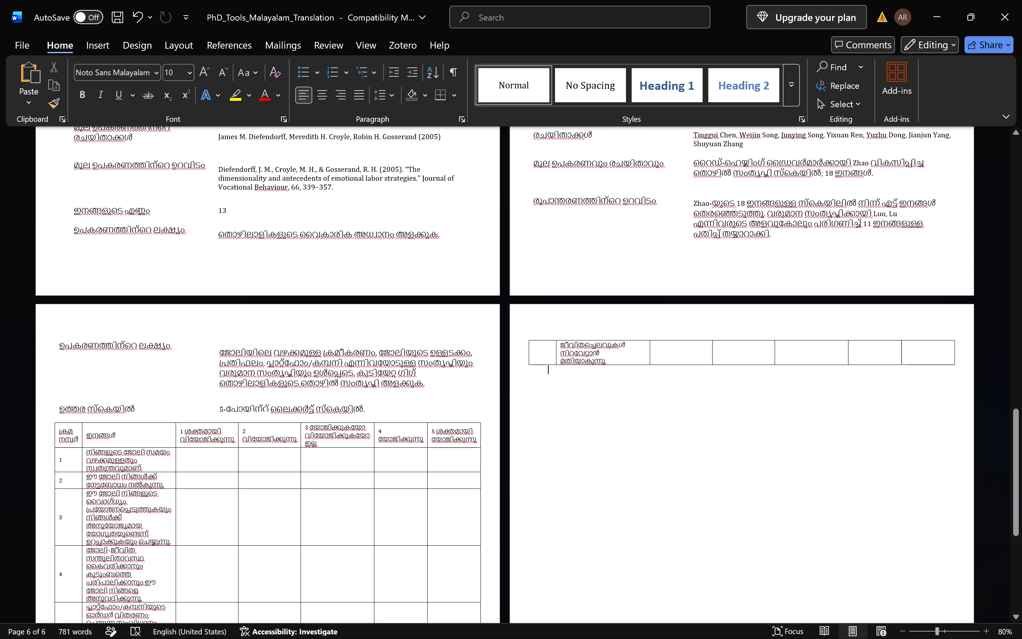
{"action": "scroll", "coordinate": [775, 280], "scroll_direction": "up", "scroll_amount": 3}
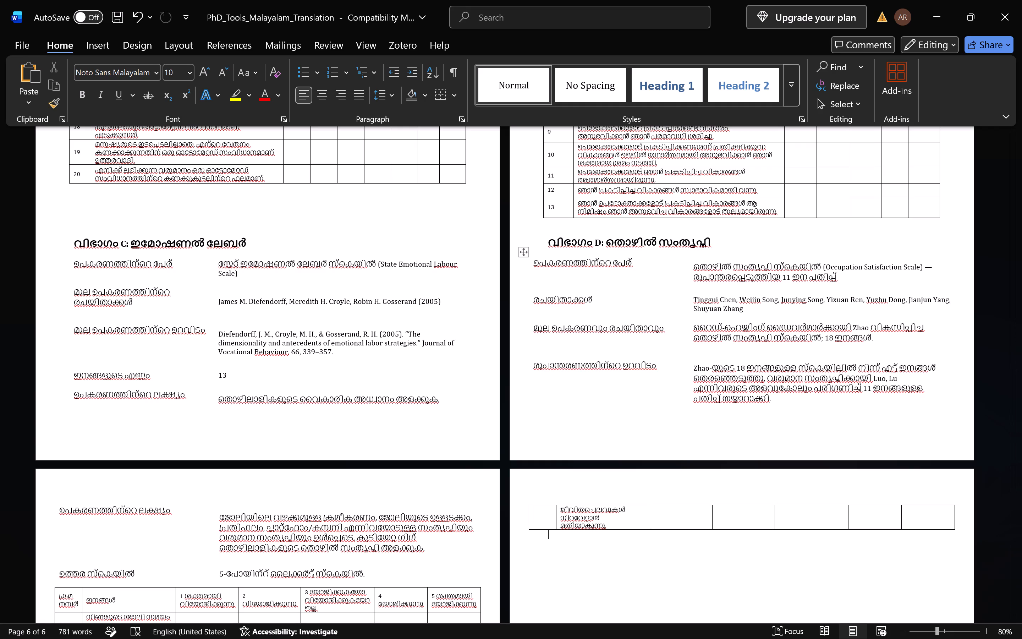
{"action": "scroll", "coordinate": [775, 280], "scroll_direction": "down", "scroll_amount": 1}
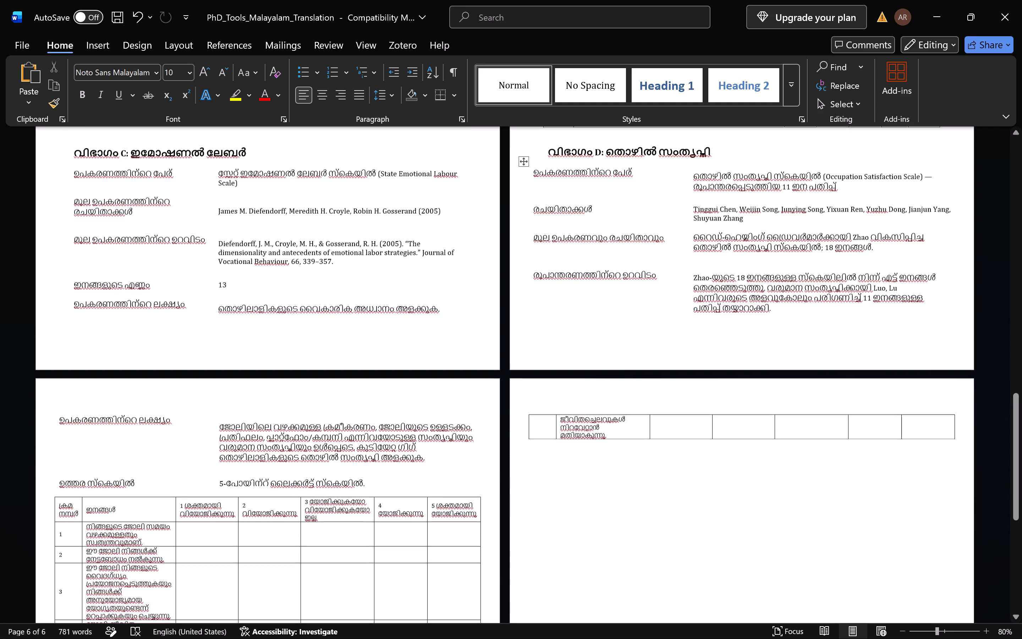
{"action": "scroll", "coordinate": [775, 280], "scroll_direction": "down", "scroll_amount": 4}
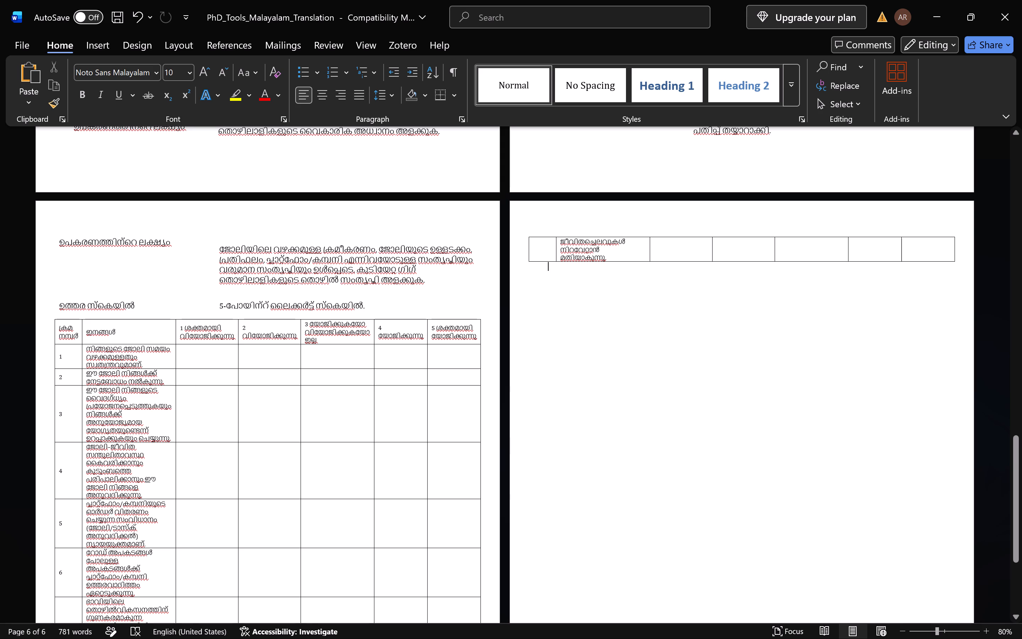
{"action": "scroll", "coordinate": [362, 392], "scroll_direction": "down", "scroll_amount": 3}
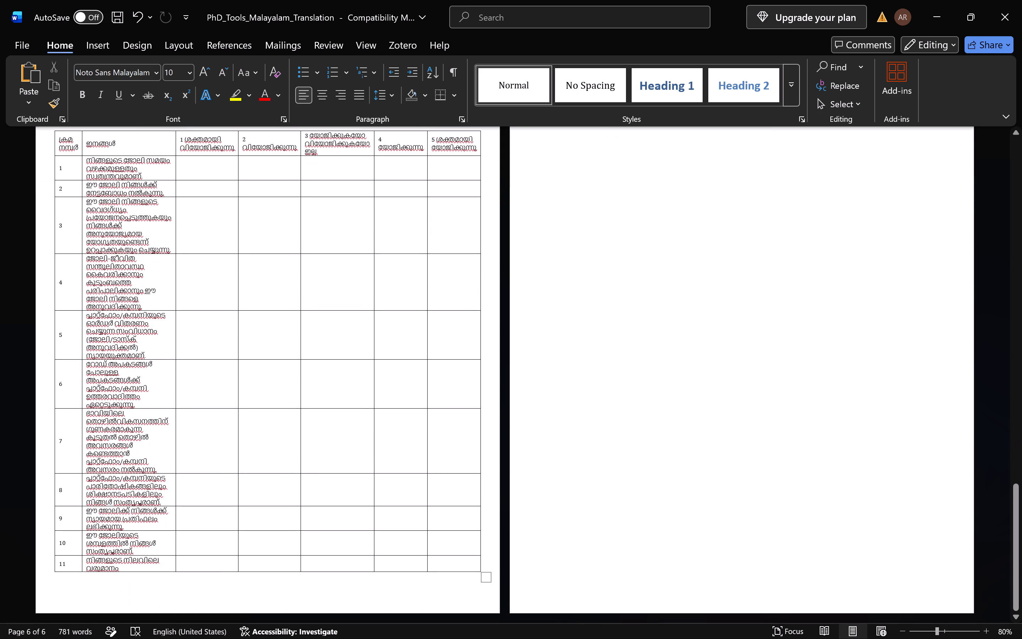
{"action": "scroll", "coordinate": [633, 316], "scroll_direction": "up", "scroll_amount": 1}
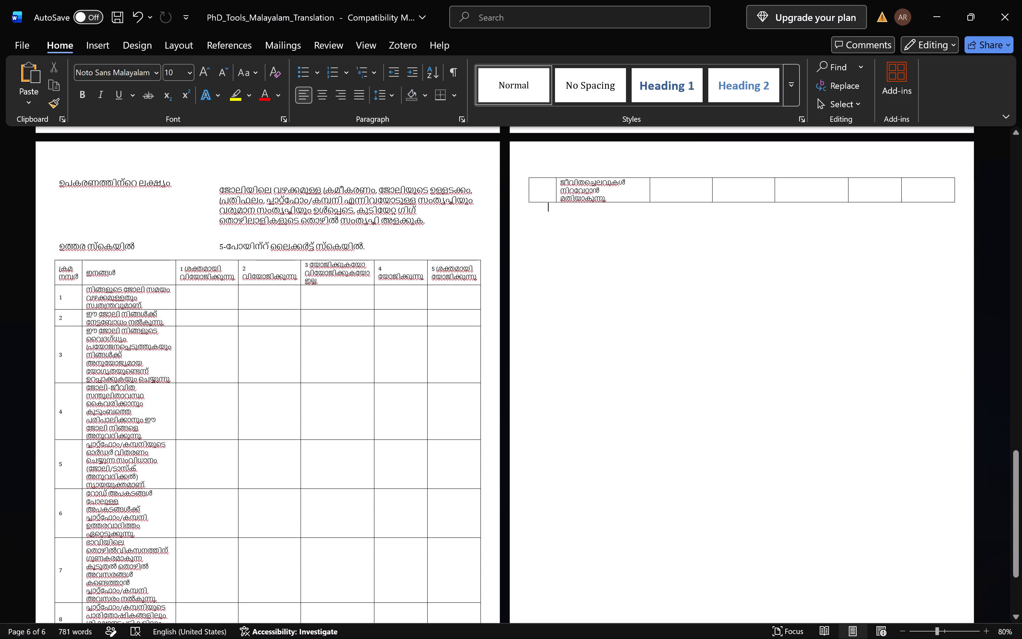
Add a blank line below the end of the Section D table on the last page.
{"action": "left_click", "coordinate": [105, 50]}
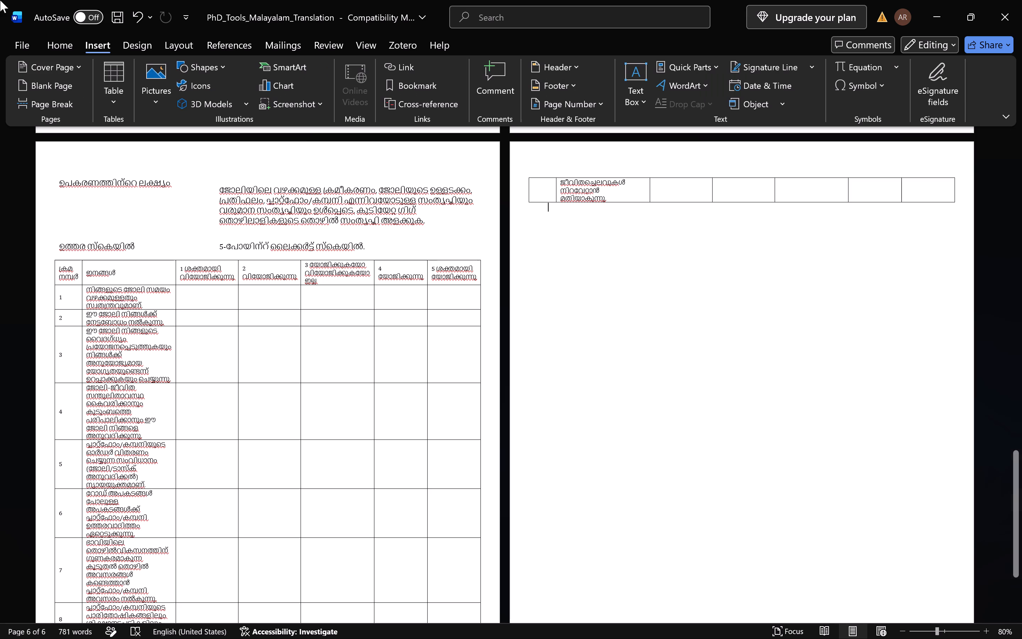
{"action": "key", "text": "Return"}
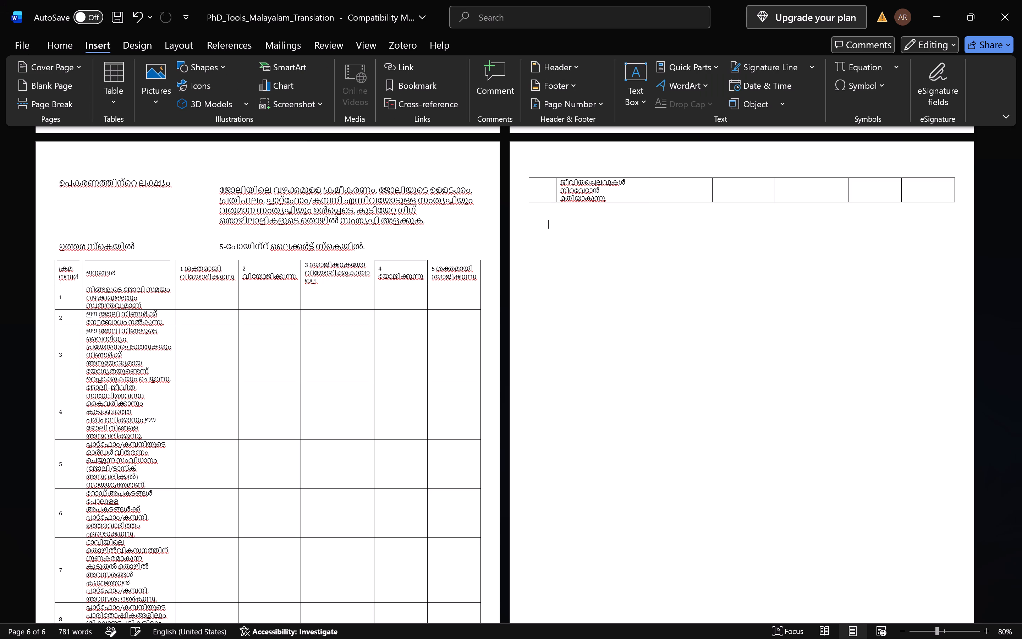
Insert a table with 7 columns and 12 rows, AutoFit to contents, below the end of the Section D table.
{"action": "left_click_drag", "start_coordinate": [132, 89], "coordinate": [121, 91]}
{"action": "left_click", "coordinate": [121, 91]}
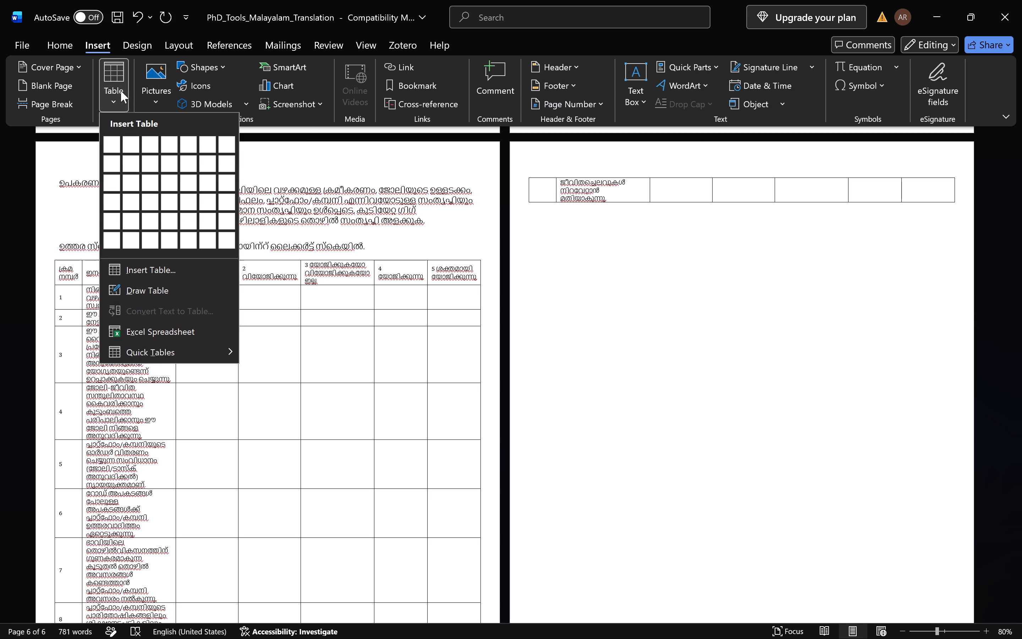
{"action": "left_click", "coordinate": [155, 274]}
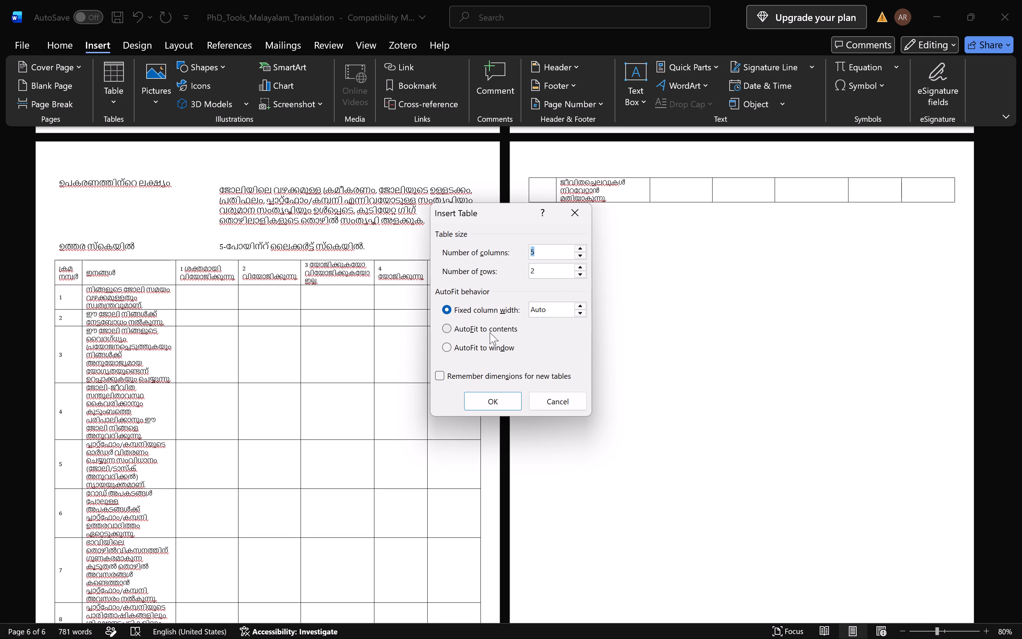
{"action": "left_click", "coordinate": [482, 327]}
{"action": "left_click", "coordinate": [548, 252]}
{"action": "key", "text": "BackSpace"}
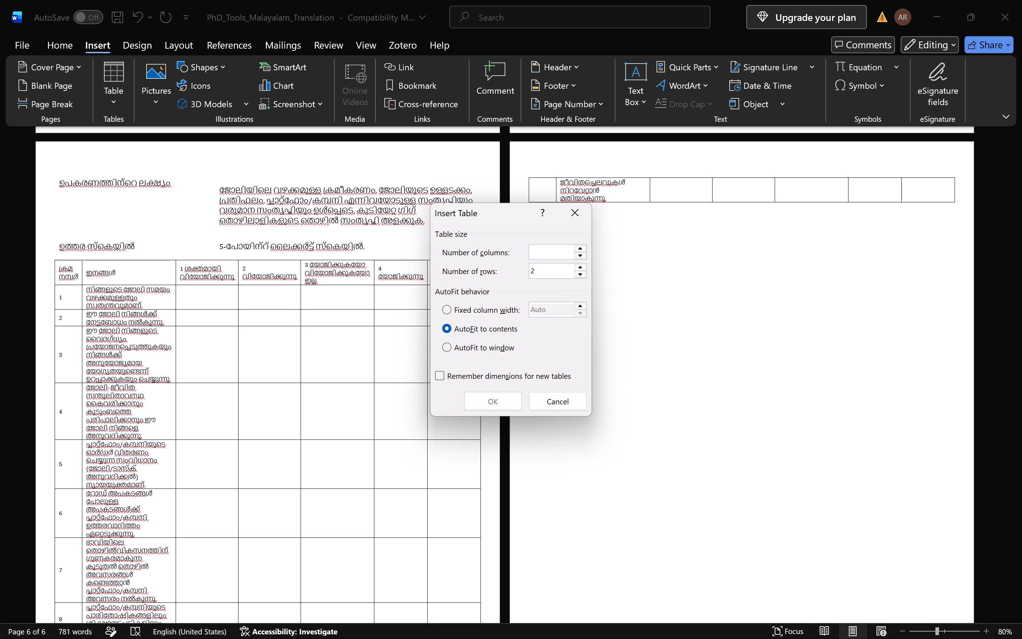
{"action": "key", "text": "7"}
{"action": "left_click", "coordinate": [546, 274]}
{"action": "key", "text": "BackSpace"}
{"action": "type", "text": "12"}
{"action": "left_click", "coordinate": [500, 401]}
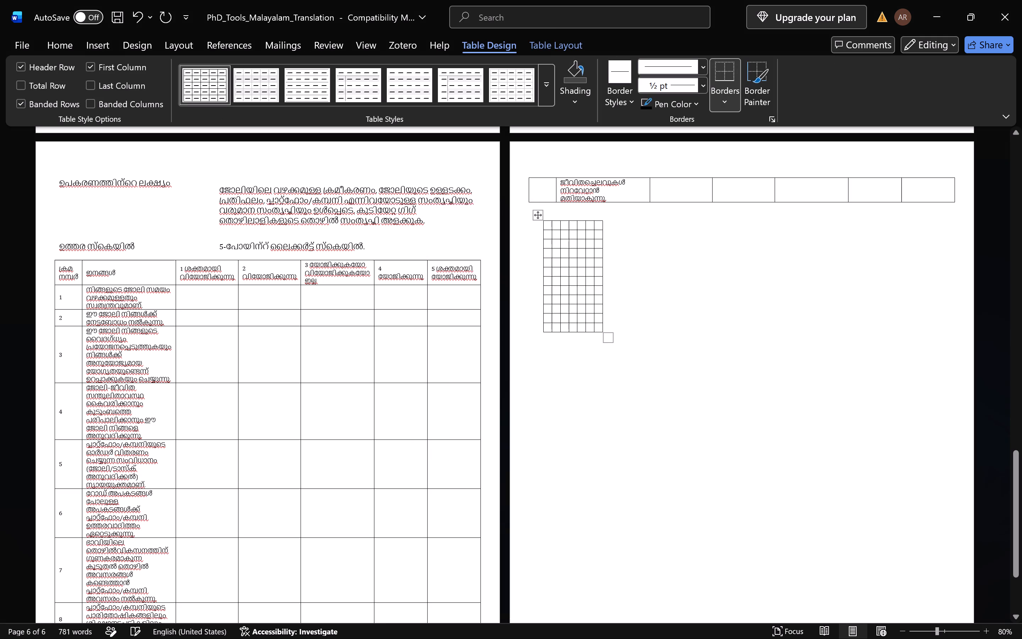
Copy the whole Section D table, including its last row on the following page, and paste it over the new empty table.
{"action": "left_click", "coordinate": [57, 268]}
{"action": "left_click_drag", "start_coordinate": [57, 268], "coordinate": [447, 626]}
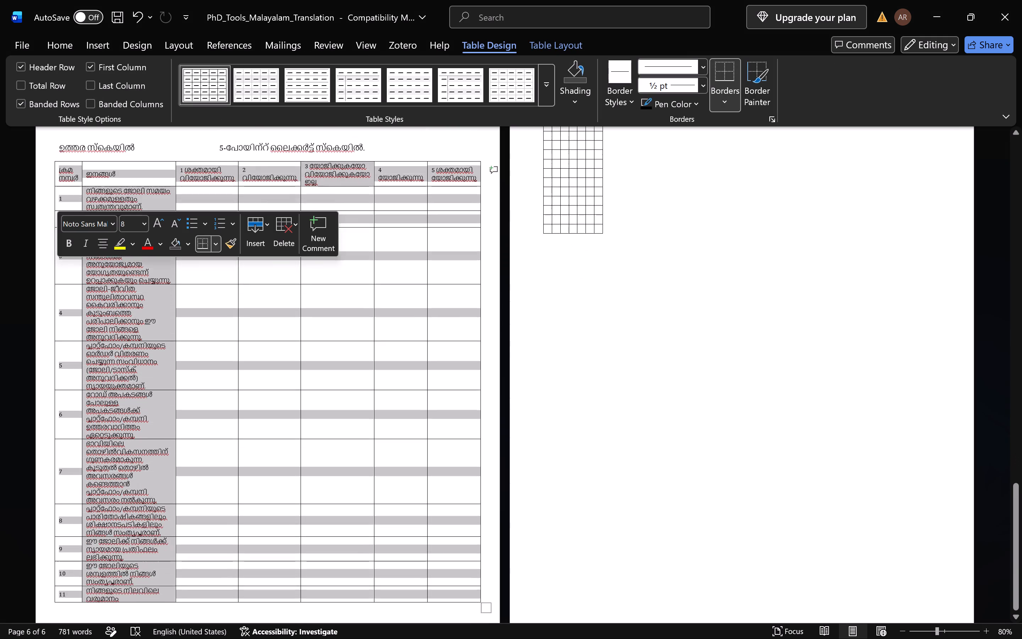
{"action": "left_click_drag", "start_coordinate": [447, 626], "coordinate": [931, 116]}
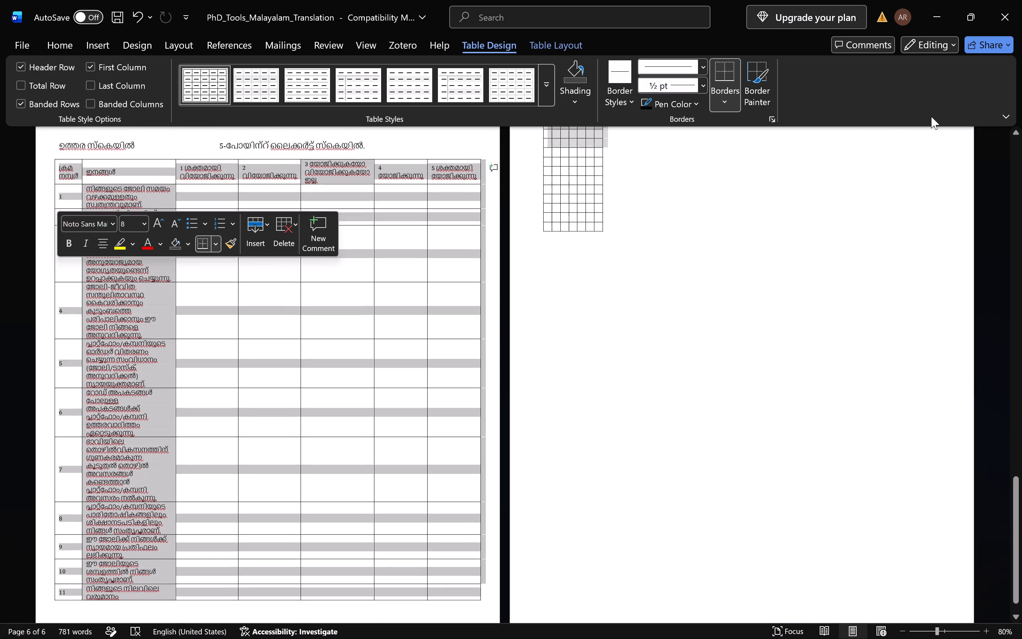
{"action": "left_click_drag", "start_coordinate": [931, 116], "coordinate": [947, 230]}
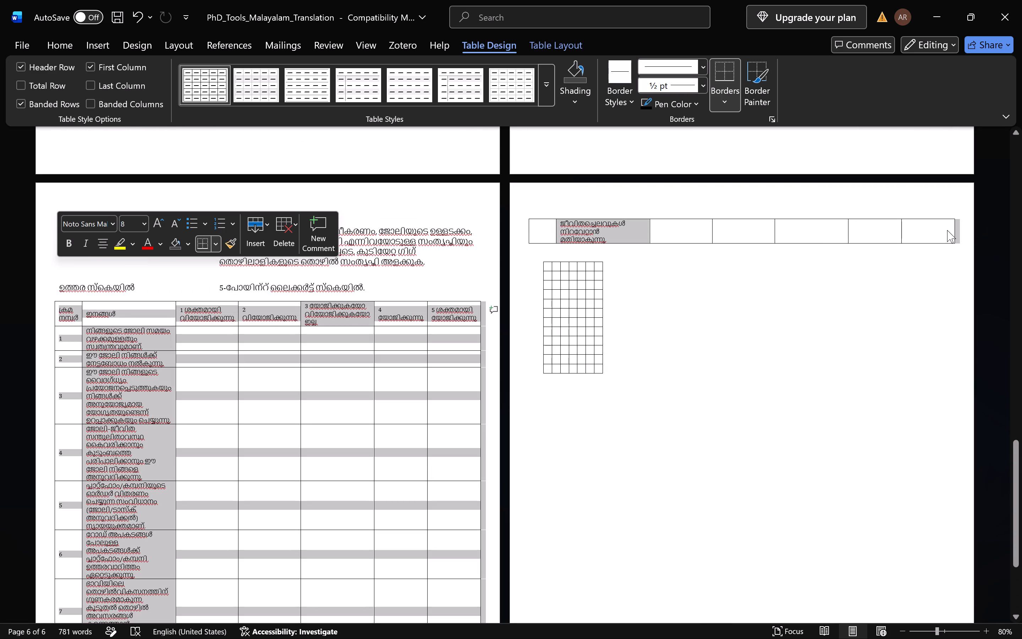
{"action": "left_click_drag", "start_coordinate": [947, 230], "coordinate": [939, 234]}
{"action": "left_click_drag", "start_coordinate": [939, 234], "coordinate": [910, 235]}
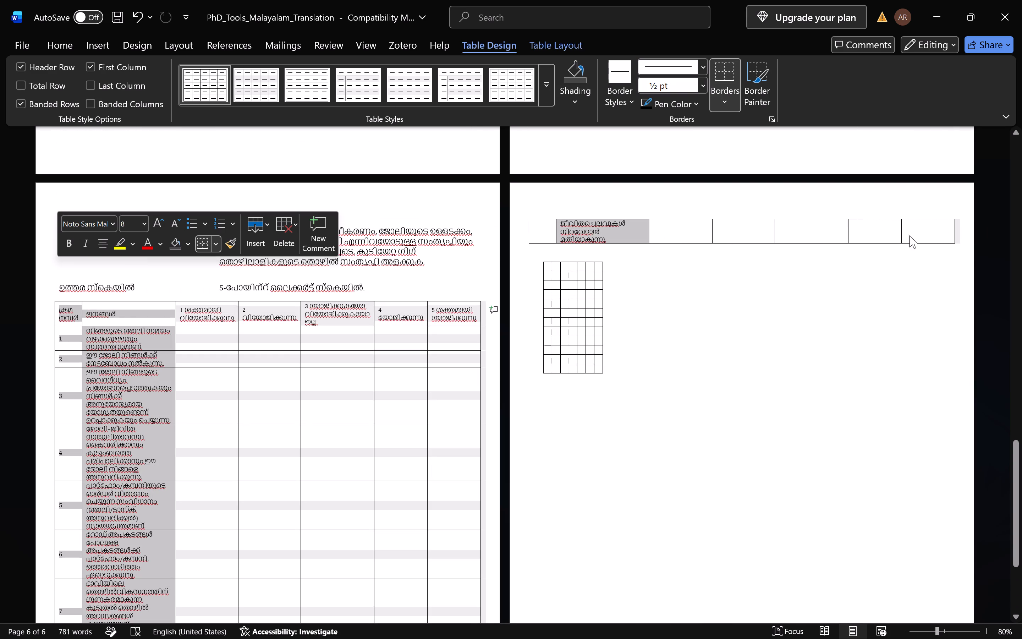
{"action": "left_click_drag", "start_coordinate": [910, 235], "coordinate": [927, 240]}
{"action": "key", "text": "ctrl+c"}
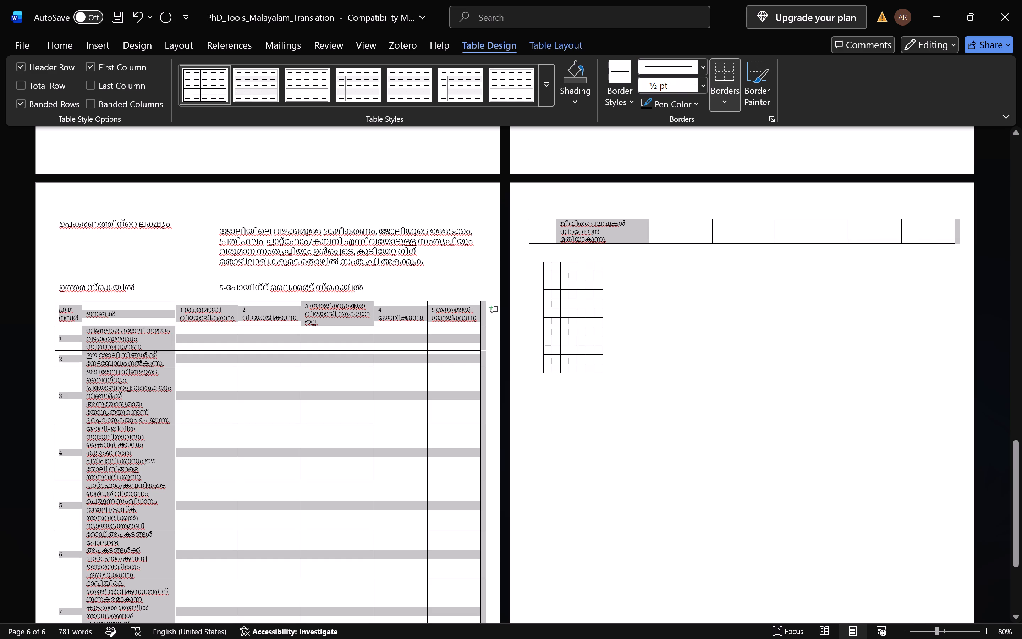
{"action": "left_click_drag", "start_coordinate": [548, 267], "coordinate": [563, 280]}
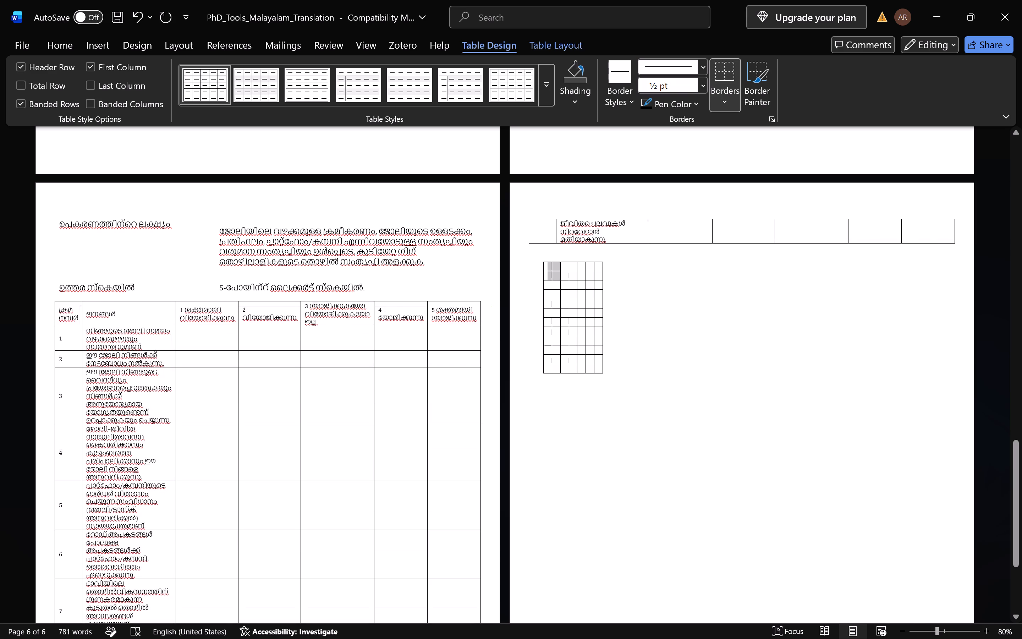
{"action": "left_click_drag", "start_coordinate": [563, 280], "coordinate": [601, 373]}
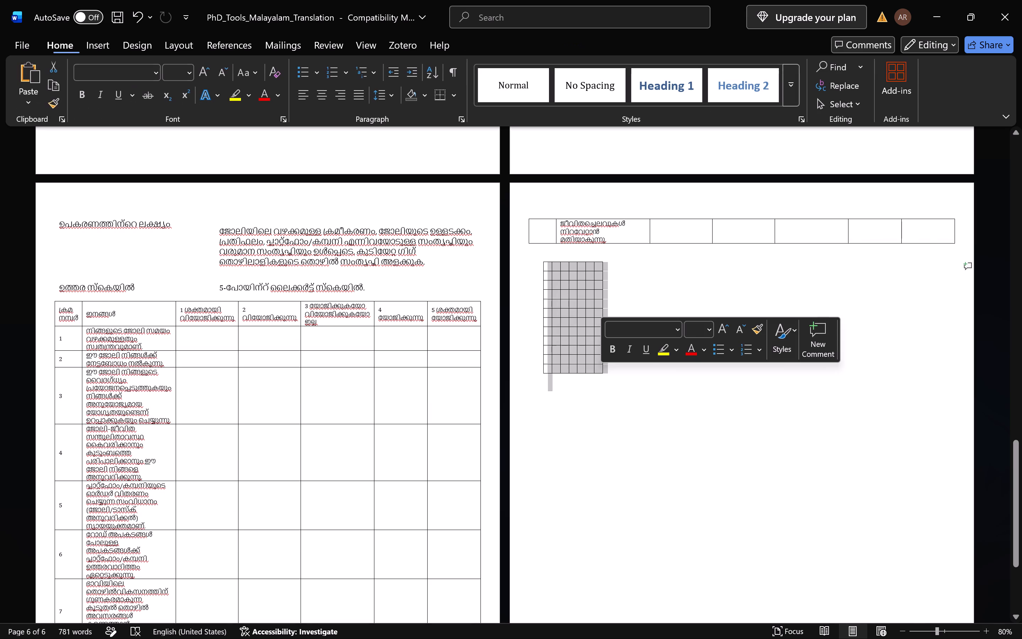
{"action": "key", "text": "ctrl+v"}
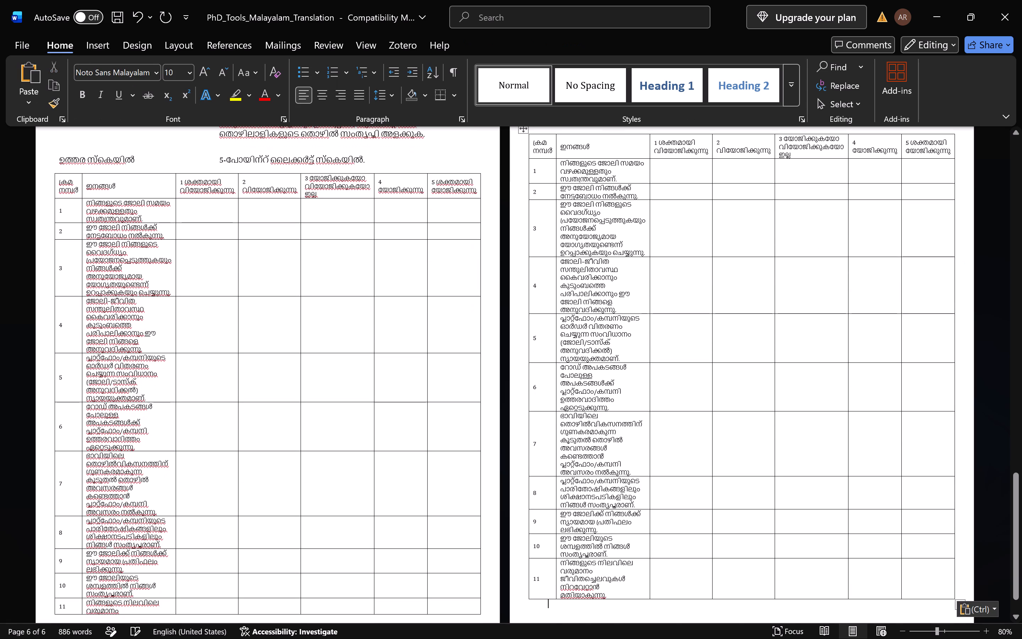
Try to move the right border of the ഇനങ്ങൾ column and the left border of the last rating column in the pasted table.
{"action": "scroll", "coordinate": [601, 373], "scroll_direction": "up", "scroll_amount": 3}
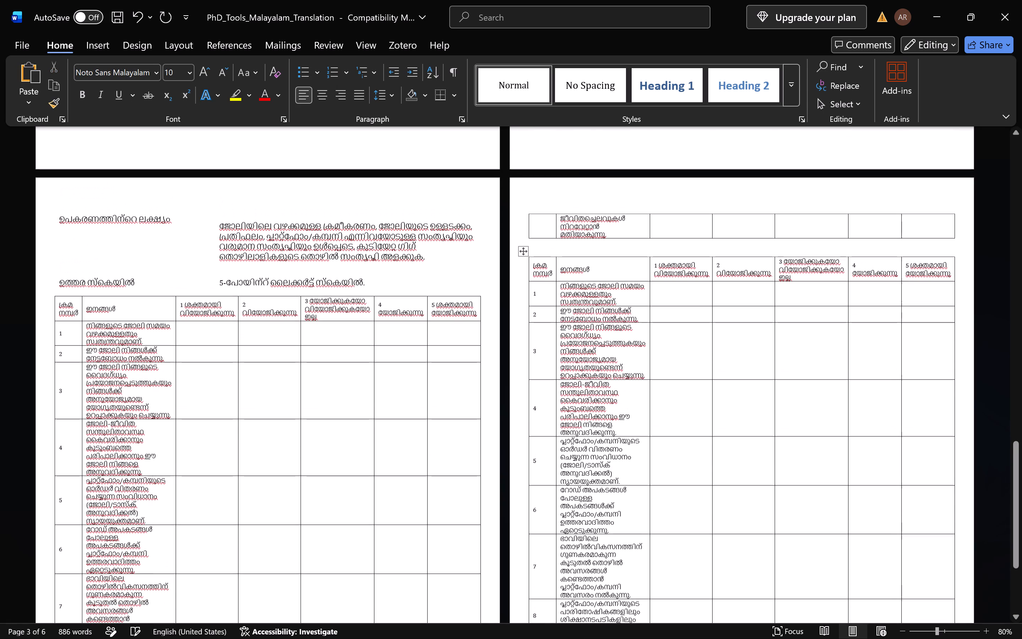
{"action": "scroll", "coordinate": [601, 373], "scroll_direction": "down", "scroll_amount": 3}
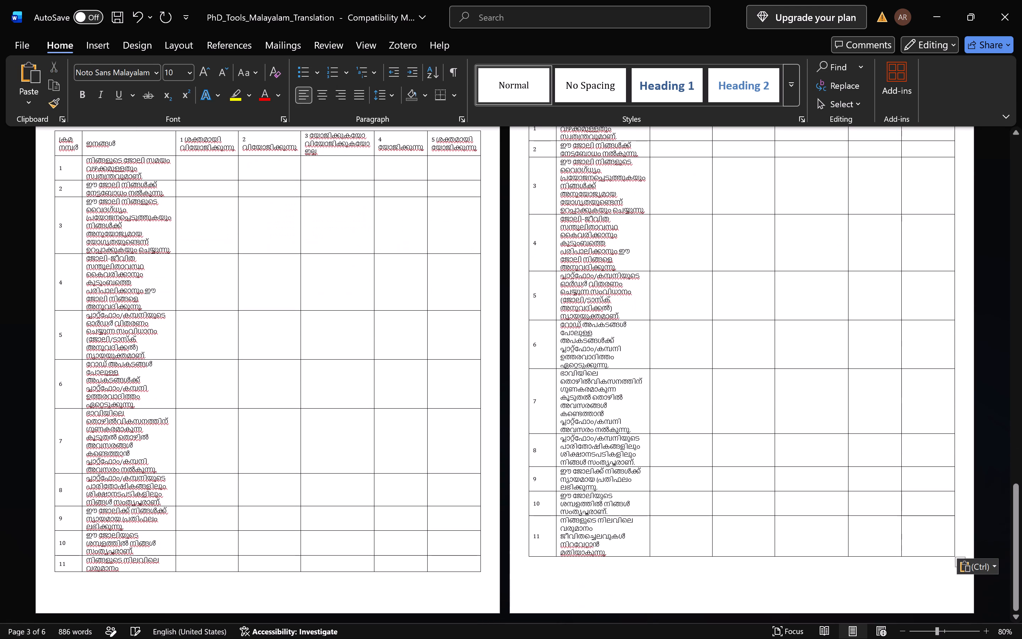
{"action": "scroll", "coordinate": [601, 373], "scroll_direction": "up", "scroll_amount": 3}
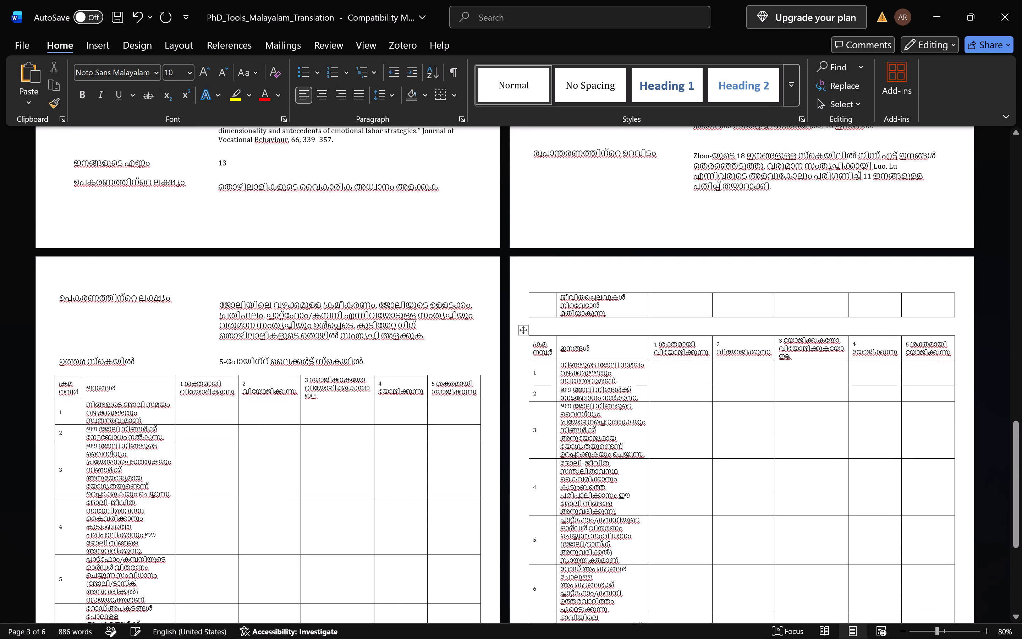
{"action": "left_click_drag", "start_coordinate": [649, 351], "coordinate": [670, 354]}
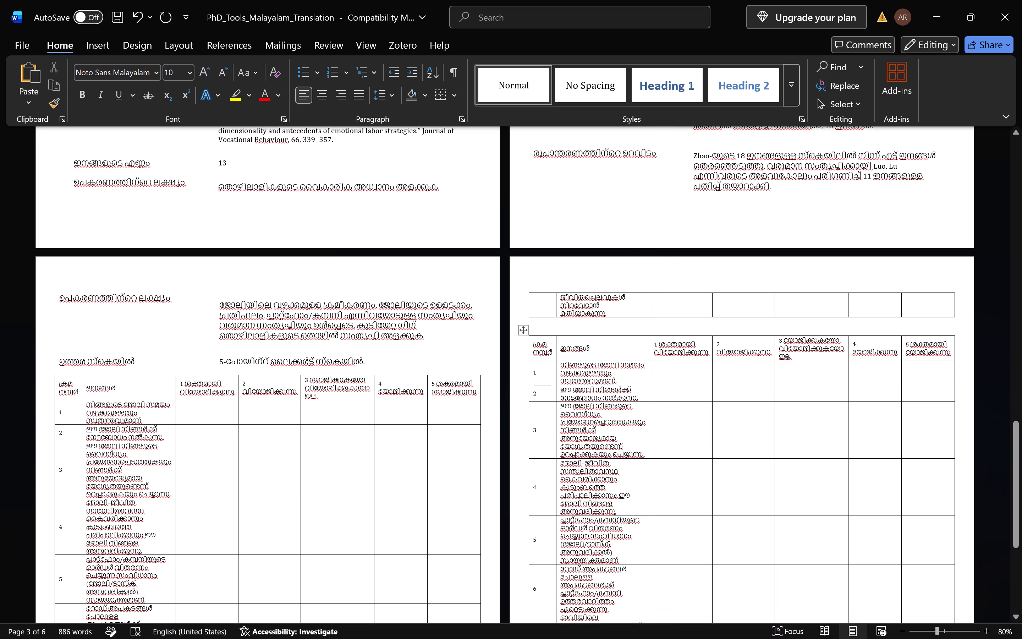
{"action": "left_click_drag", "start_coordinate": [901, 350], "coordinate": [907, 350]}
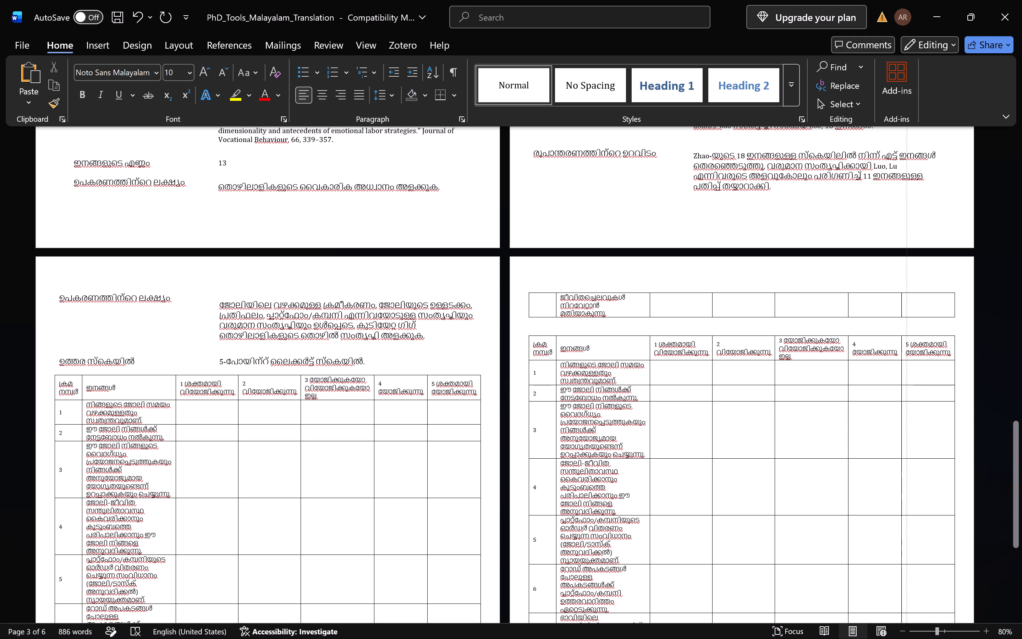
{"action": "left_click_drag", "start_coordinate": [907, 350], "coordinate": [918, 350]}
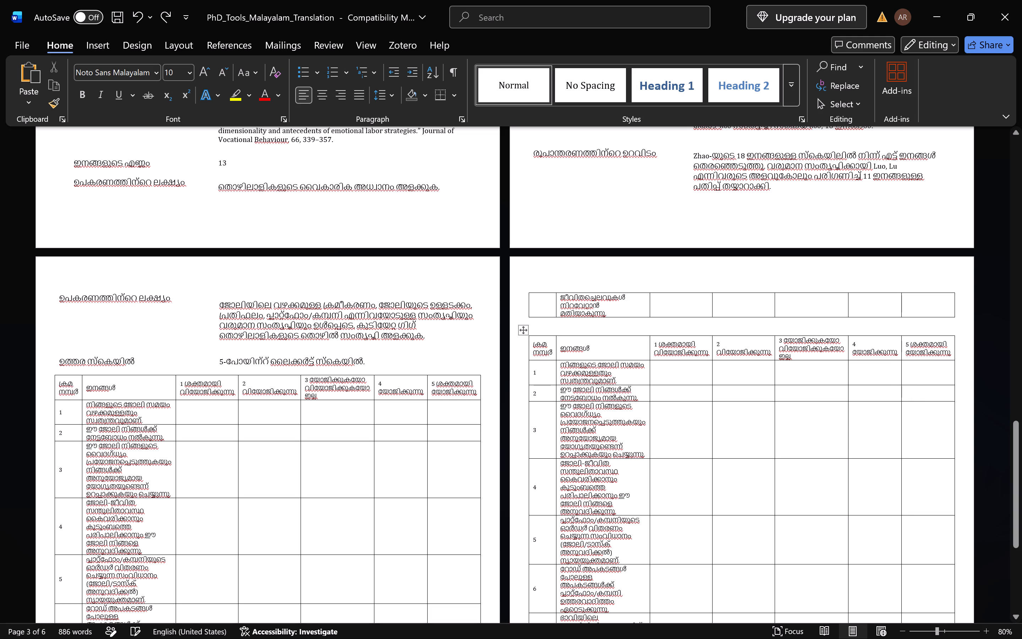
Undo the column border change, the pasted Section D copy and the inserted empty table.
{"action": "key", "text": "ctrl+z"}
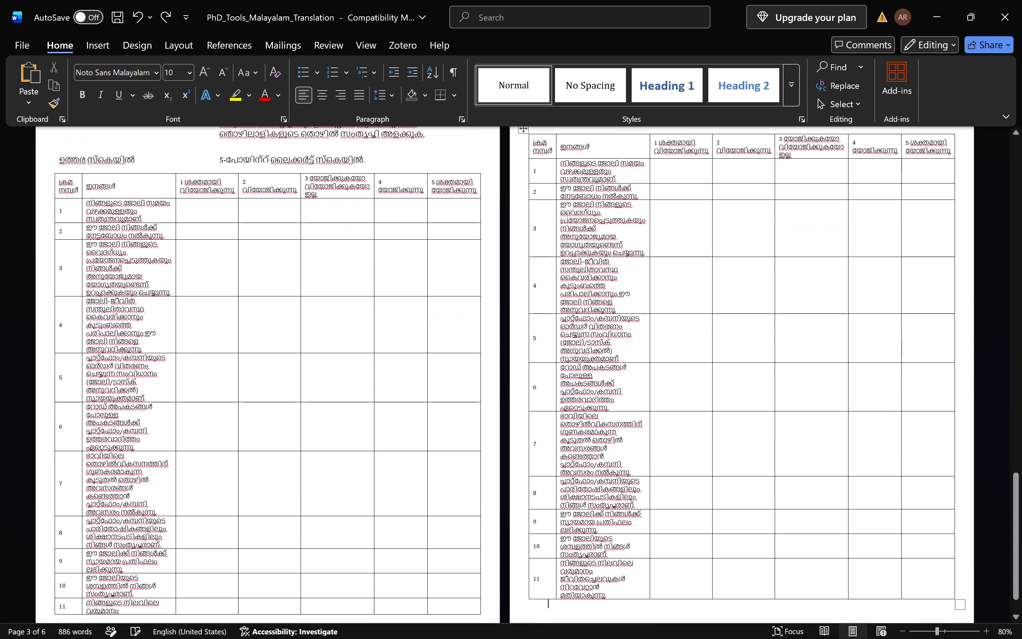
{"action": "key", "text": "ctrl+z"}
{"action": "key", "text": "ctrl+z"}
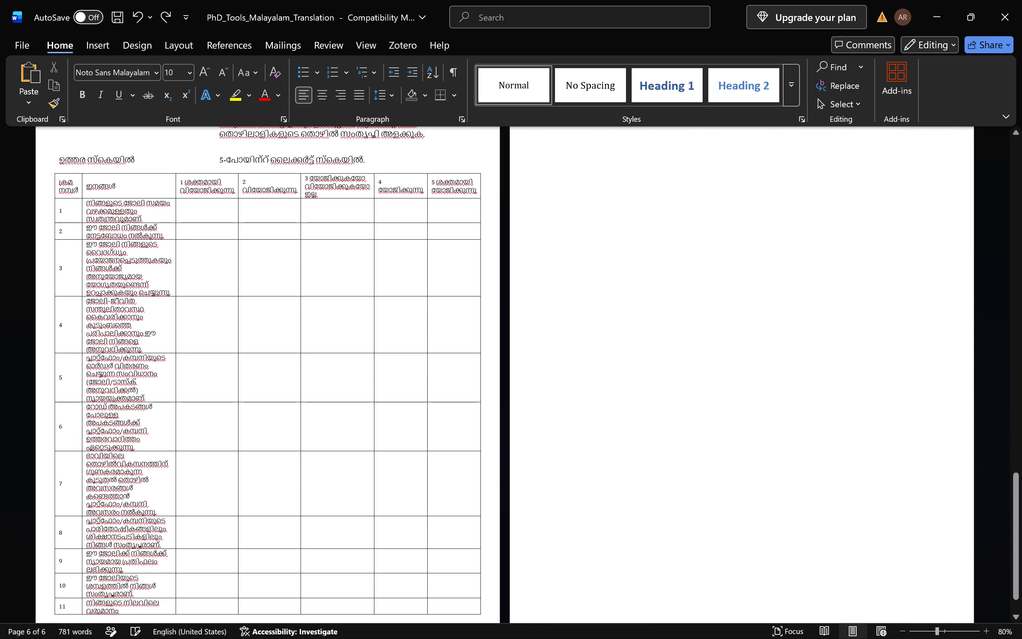
Insert a table with 7 columns and 12 rows, with automatic fixed column width, below the end of the Section D table.
{"action": "left_click", "coordinate": [98, 39]}
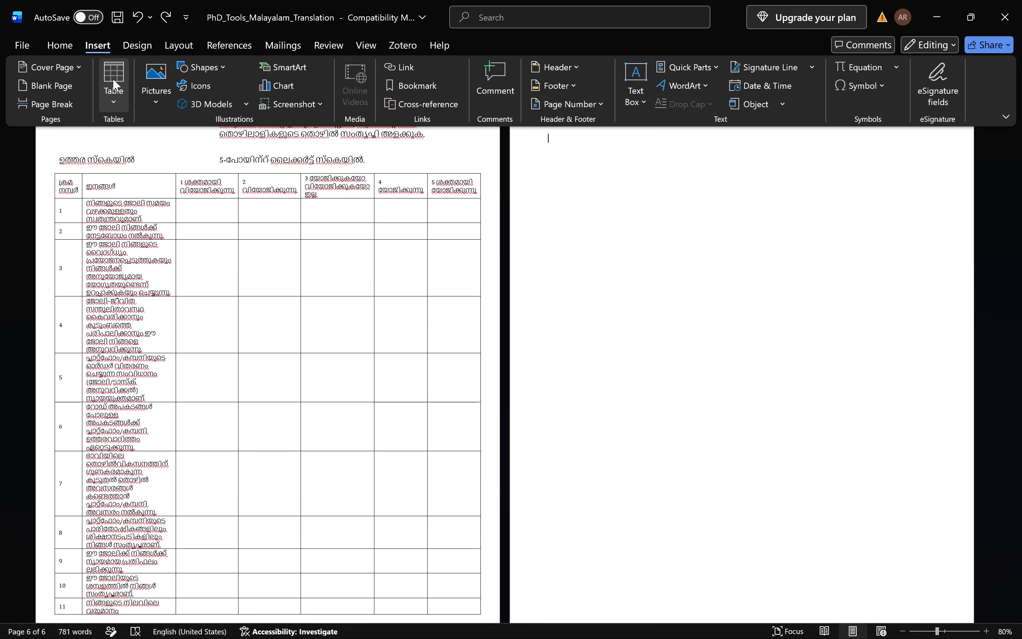
{"action": "left_click", "coordinate": [114, 81]}
{"action": "left_click", "coordinate": [182, 275]}
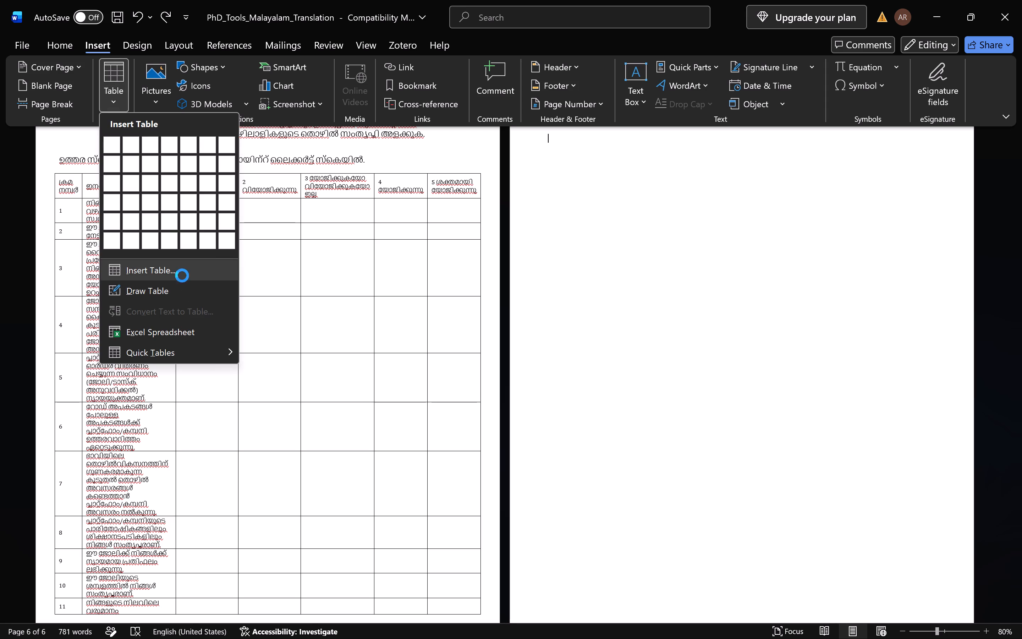
{"action": "key", "text": "7"}
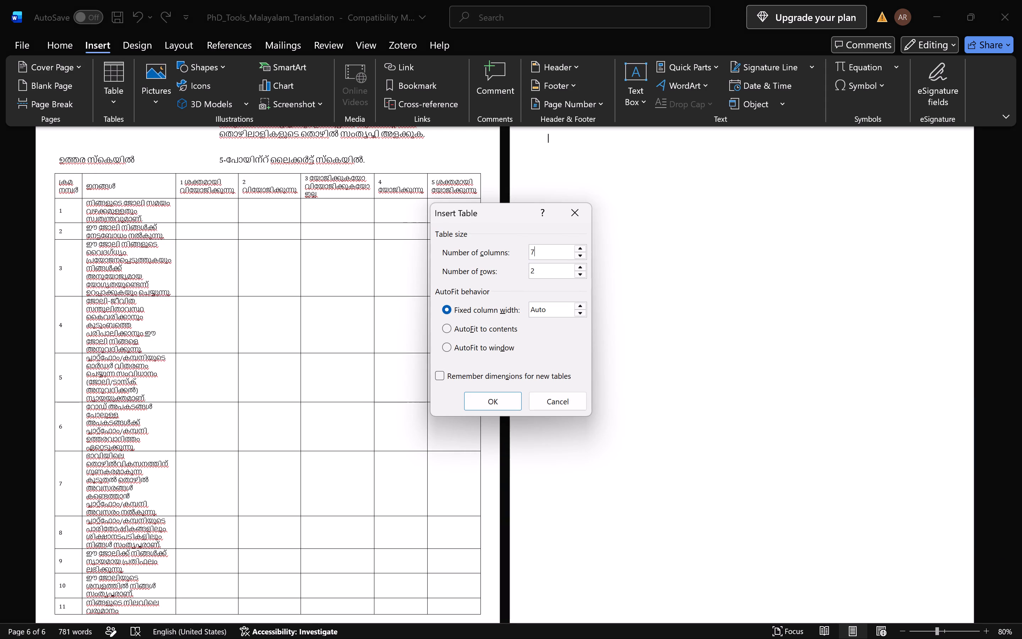
{"action": "left_click", "coordinate": [556, 273]}
{"action": "key", "text": "BackSpace"}
{"action": "type", "text": "12"}
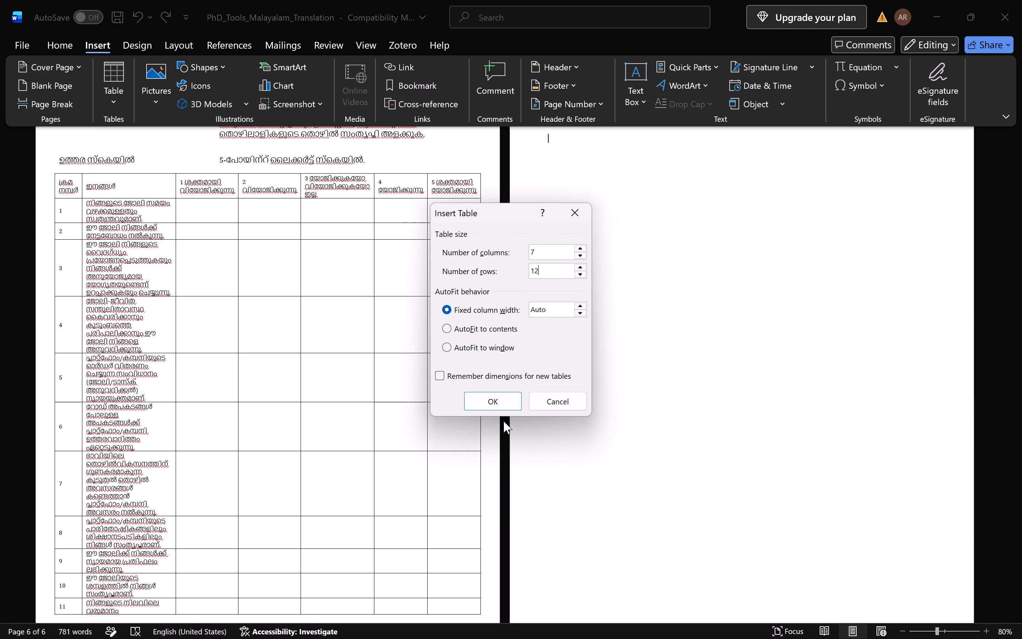
{"action": "left_click", "coordinate": [498, 407]}
Copy the whole Section D table, from the ക്രമ നമ്പർ header cell through the end of item 11.
{"action": "scroll", "coordinate": [498, 407], "scroll_direction": "up", "scroll_amount": 1}
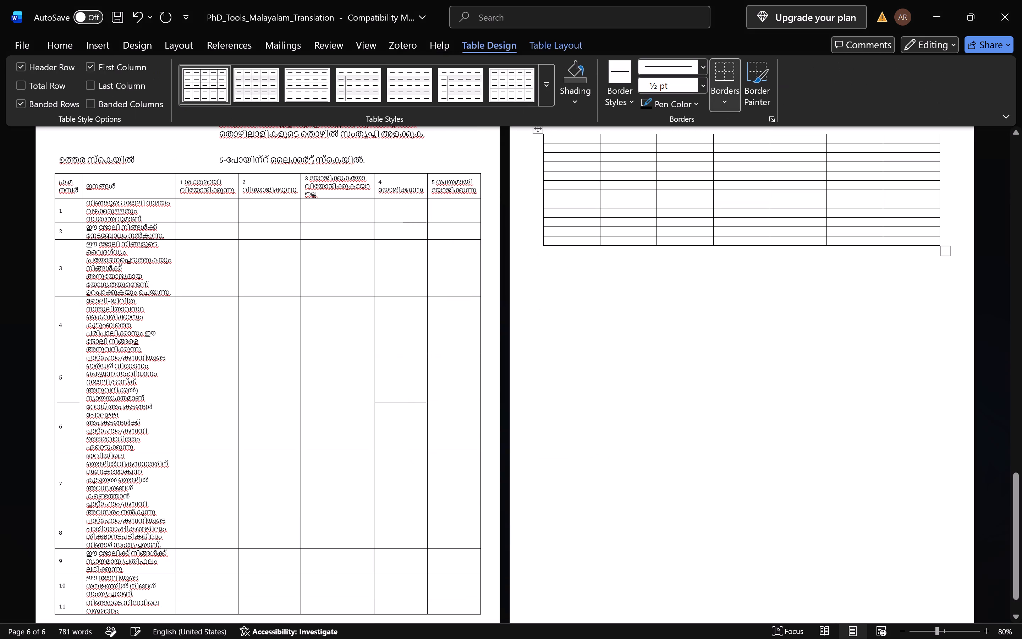
{"action": "scroll", "coordinate": [498, 407], "scroll_direction": "up", "scroll_amount": 1}
{"action": "left_click", "coordinate": [65, 267]}
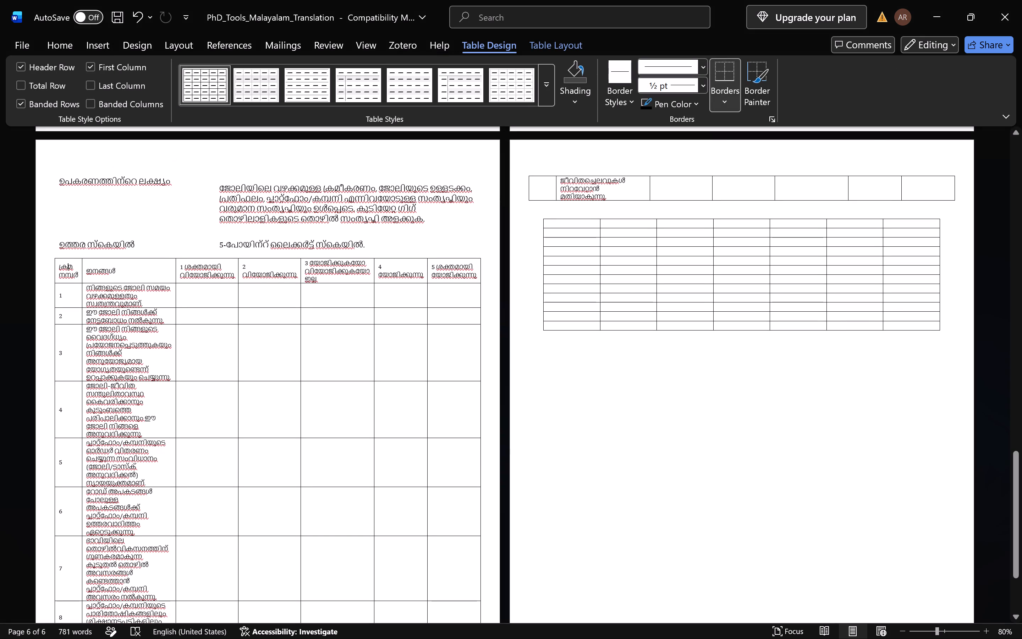
{"action": "key", "text": "Left"}
{"action": "key", "text": "Left"}
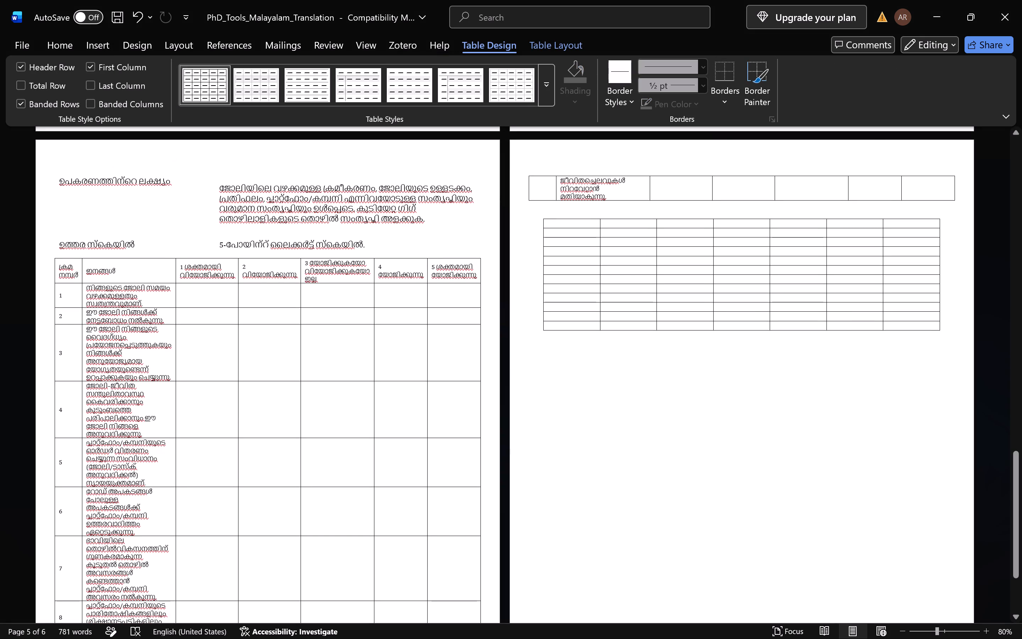
{"action": "key", "text": "Right"}
{"action": "key", "text": "shift+Right"}
{"action": "key", "text": "shift+Right"}
{"action": "key", "text": "shift+Right"}
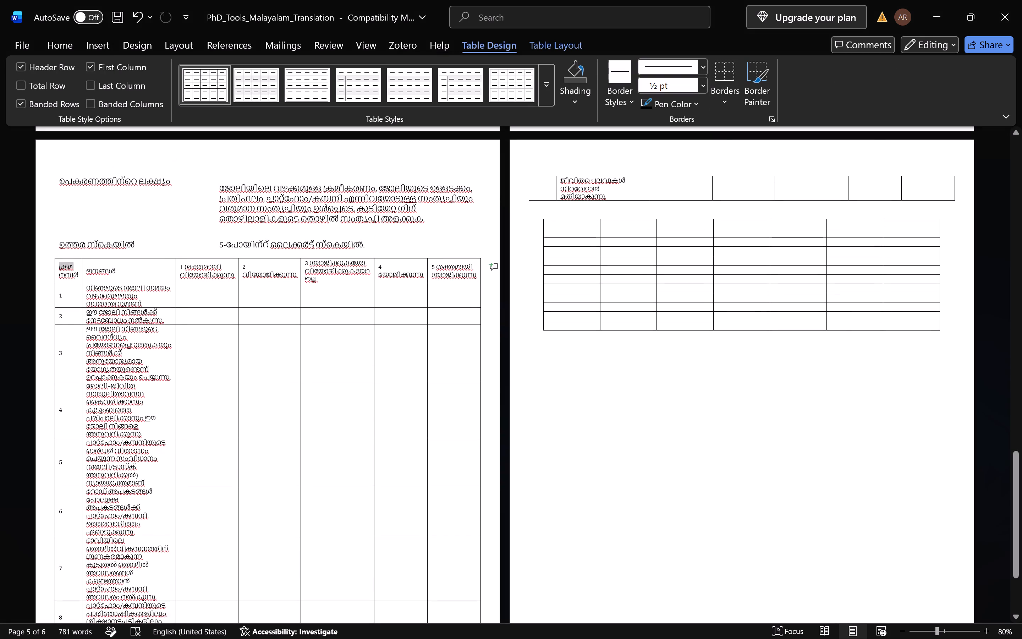
{"action": "key", "text": "shift+Down"}
{"action": "key", "text": "shift+Down"}
{"action": "key", "text": "shift+Down"}
{"action": "key", "text": "shift+Down"}
{"action": "key", "text": "shift+Down"}
{"action": "key", "text": "shift+Down"}
{"action": "key", "text": "shift+Down"}
{"action": "key", "text": "shift+Down"}
{"action": "key", "text": "shift+Down"}
{"action": "key", "text": "shift+Down"}
{"action": "key", "text": "shift+Down"}
{"action": "key", "text": "shift+Down"}
{"action": "key", "text": "shift+Down"}
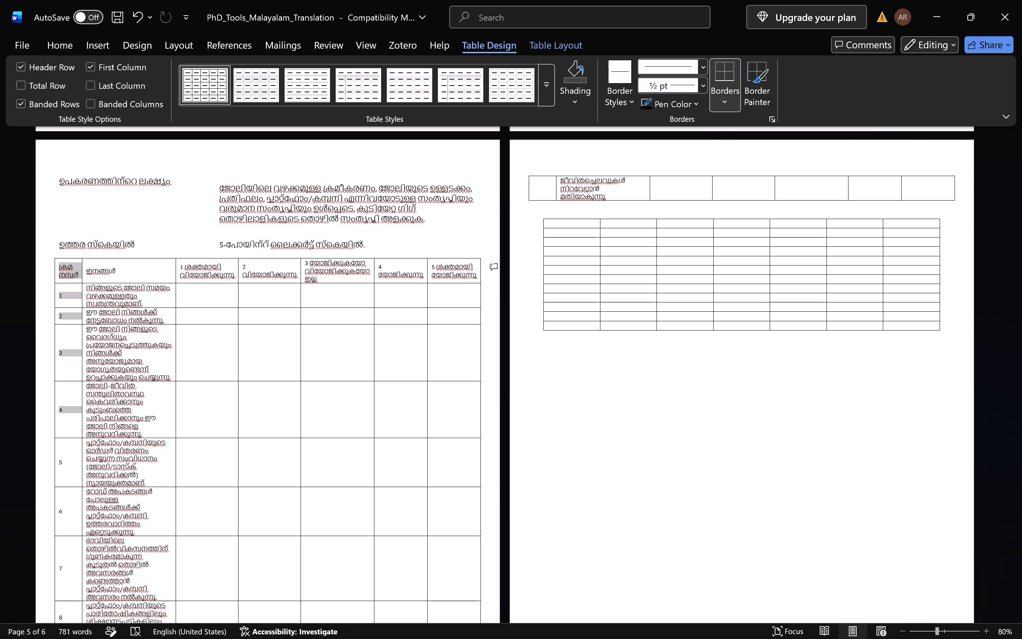
{"action": "key", "text": "shift+Right"}
{"action": "key", "text": "shift+Right"}
{"action": "key", "text": "shift+Right"}
{"action": "key", "text": "shift+Right"}
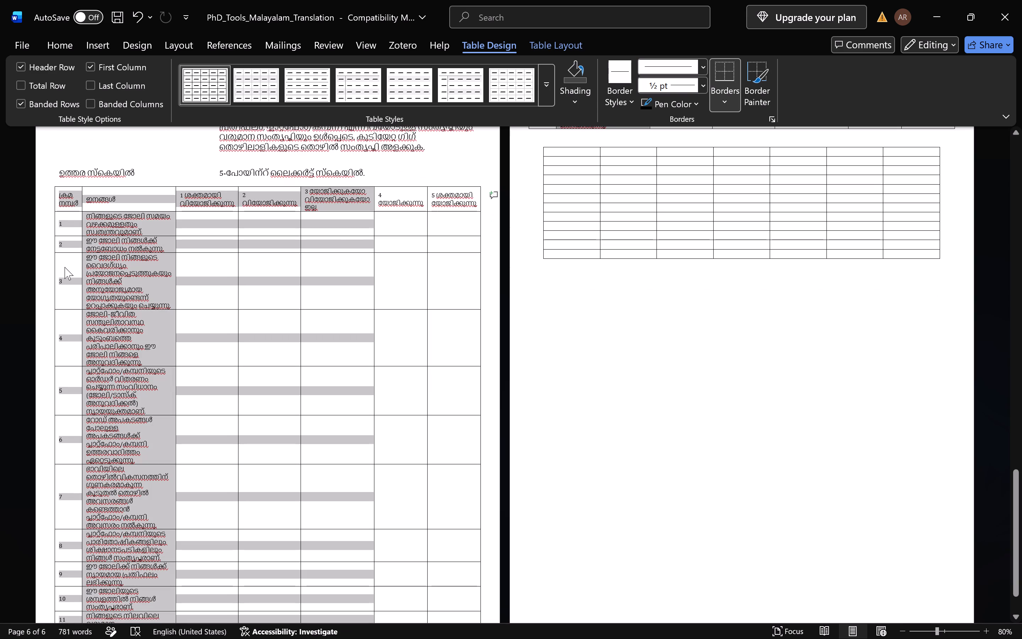
{"action": "key", "text": "shift+Right"}
{"action": "key", "text": "shift+Right"}
{"action": "key", "text": "shift+Down"}
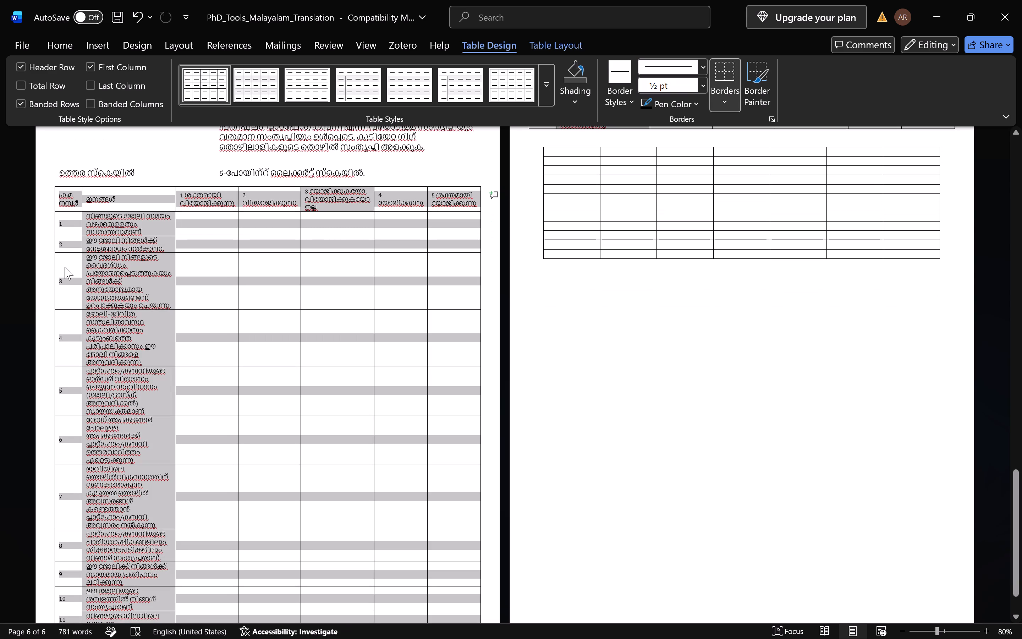
{"action": "key", "text": "shift+Down"}
{"action": "key", "text": "shift+Down"}
{"action": "key", "text": "shift+Down"}
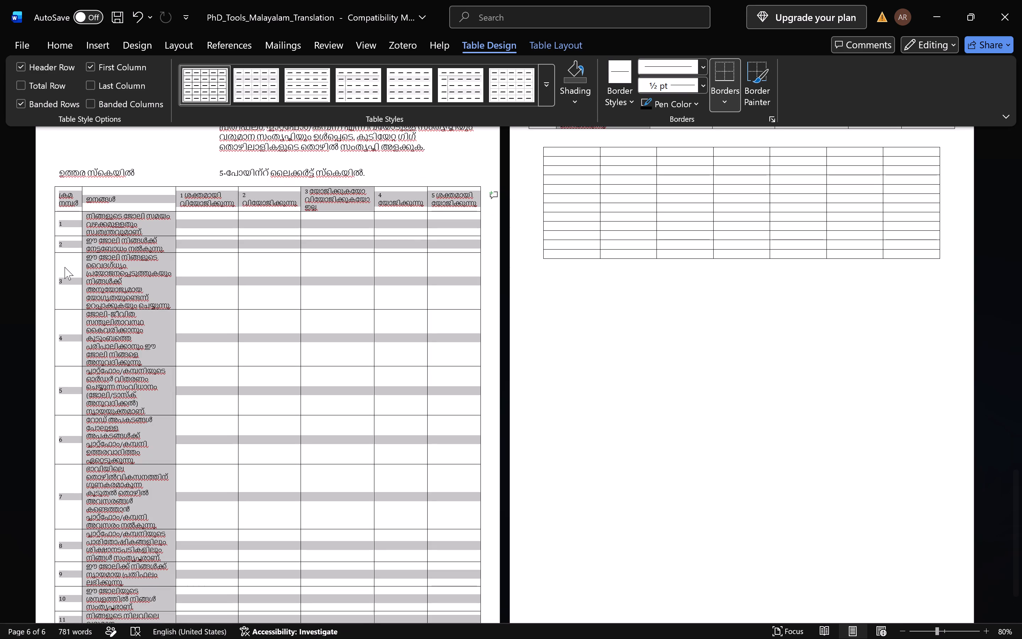
{"action": "key", "text": "ctrl+c"}
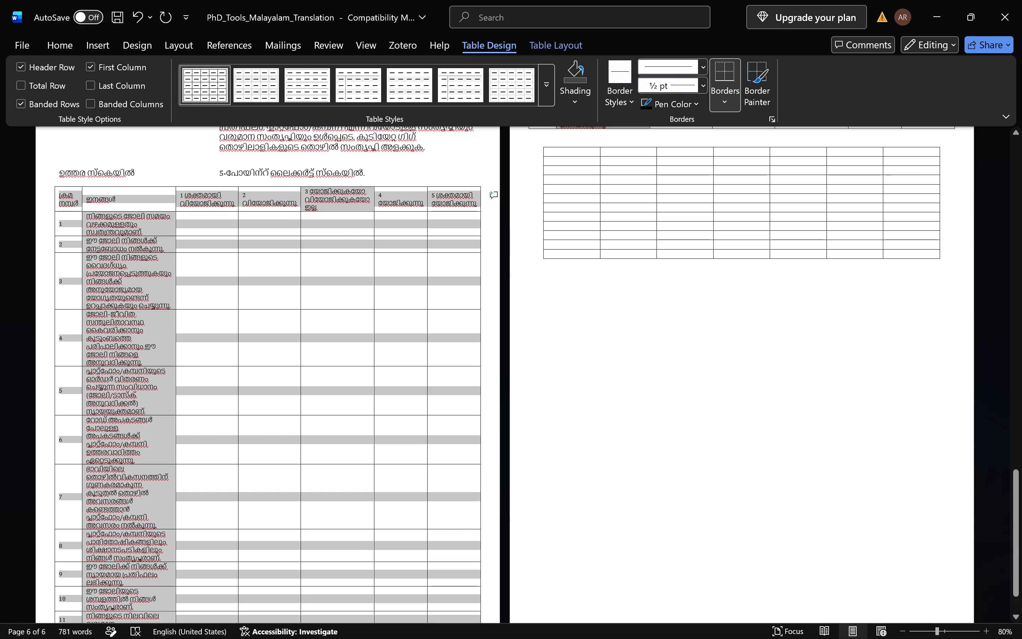
Paste the copied Section D table over all cells of the new empty 7-column, 12-row table.
{"action": "left_click", "coordinate": [563, 152]}
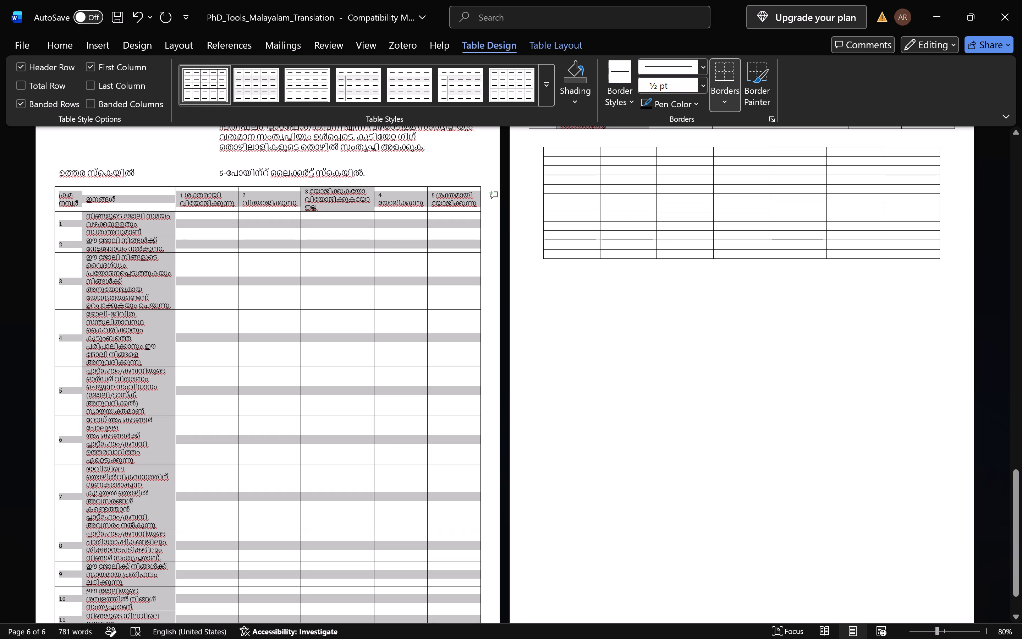
{"action": "key", "text": "shift+Right"}
{"action": "key", "text": "shift+Right"}
{"action": "key", "text": "shift+Right"}
{"action": "key", "text": "shift+Right"}
{"action": "key", "text": "shift+Right"}
{"action": "key", "text": "shift+Right"}
{"action": "key", "text": "shift+Right"}
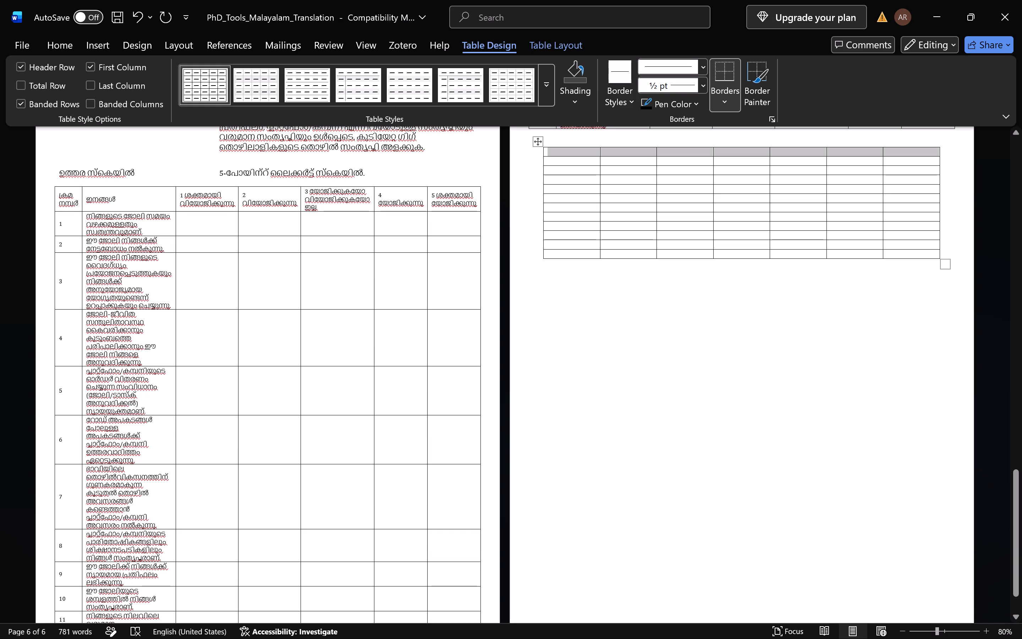
{"action": "key", "text": "shift+Down"}
{"action": "key", "text": "shift+Down"}
{"action": "key", "text": "shift+Down"}
{"action": "key", "text": "shift+Down"}
{"action": "key", "text": "shift+Down"}
{"action": "key", "text": "shift+Down"}
{"action": "key", "text": "shift+Down"}
{"action": "key", "text": "shift+Down"}
{"action": "key", "text": "shift+Down"}
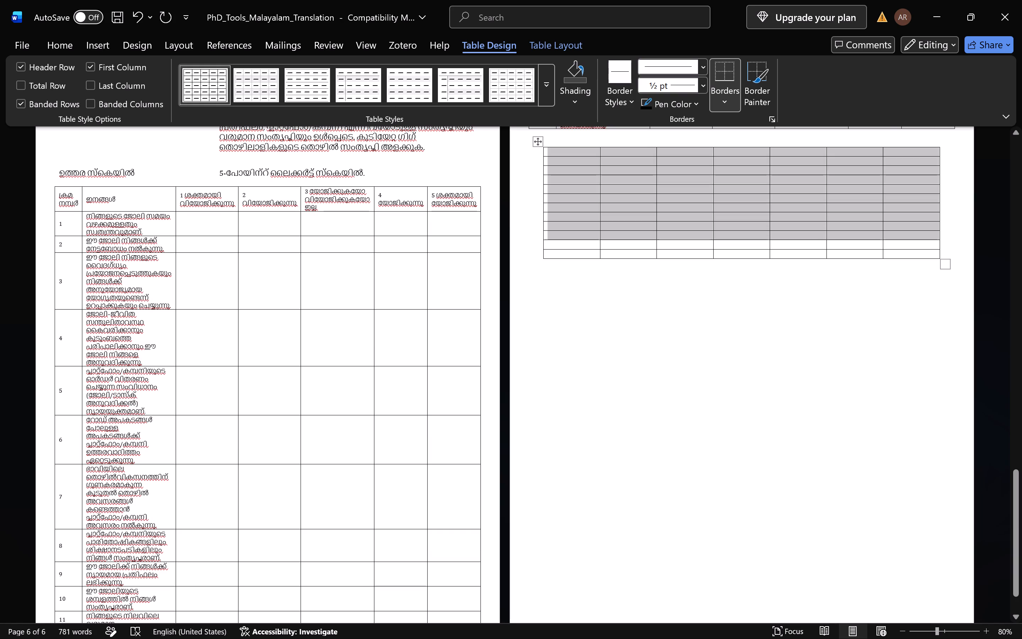
{"action": "key", "text": "shift+Down"}
{"action": "key", "text": "shift+Down"}
{"action": "key", "text": "ctrl+v"}
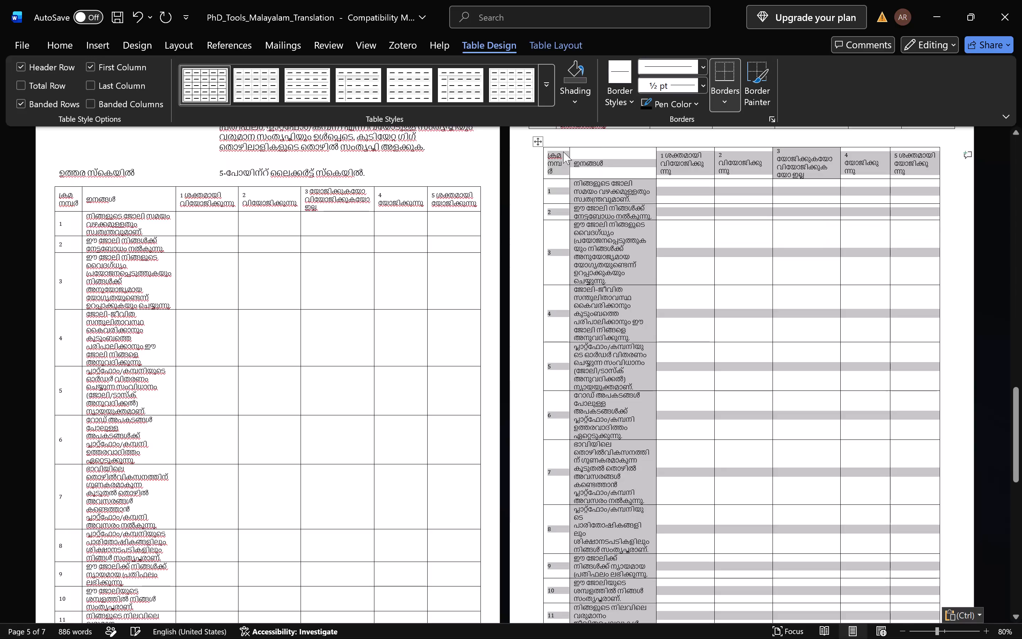
Widen the ഇനങ്ങൾ column of the pasted Section D table toward rating column 2.
{"action": "scroll", "coordinate": [563, 152], "scroll_direction": "up", "scroll_amount": 1}
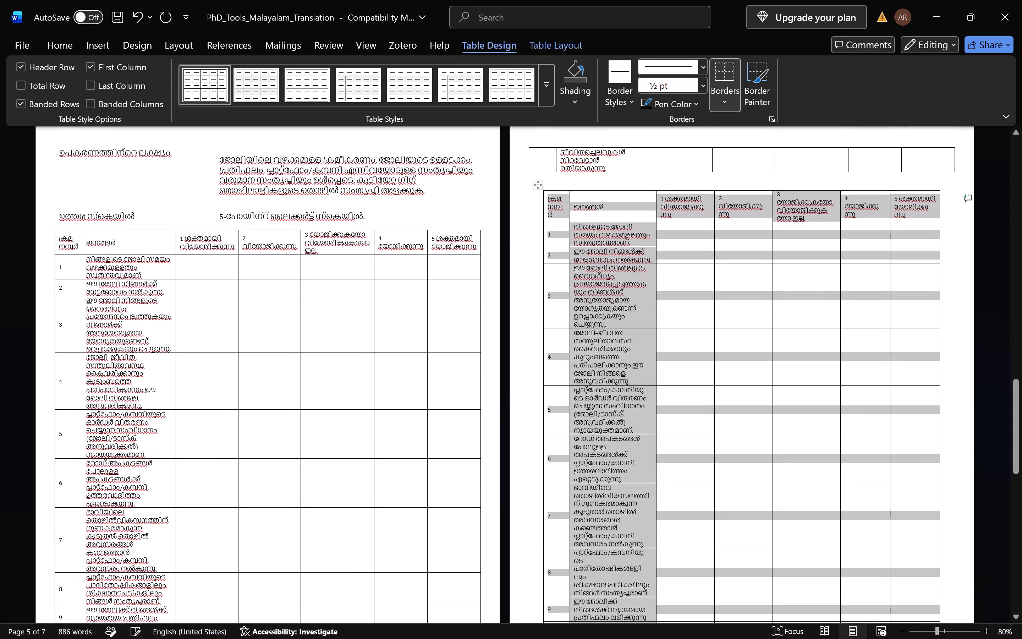
{"action": "left_click_drag", "start_coordinate": [655, 206], "coordinate": [708, 204]}
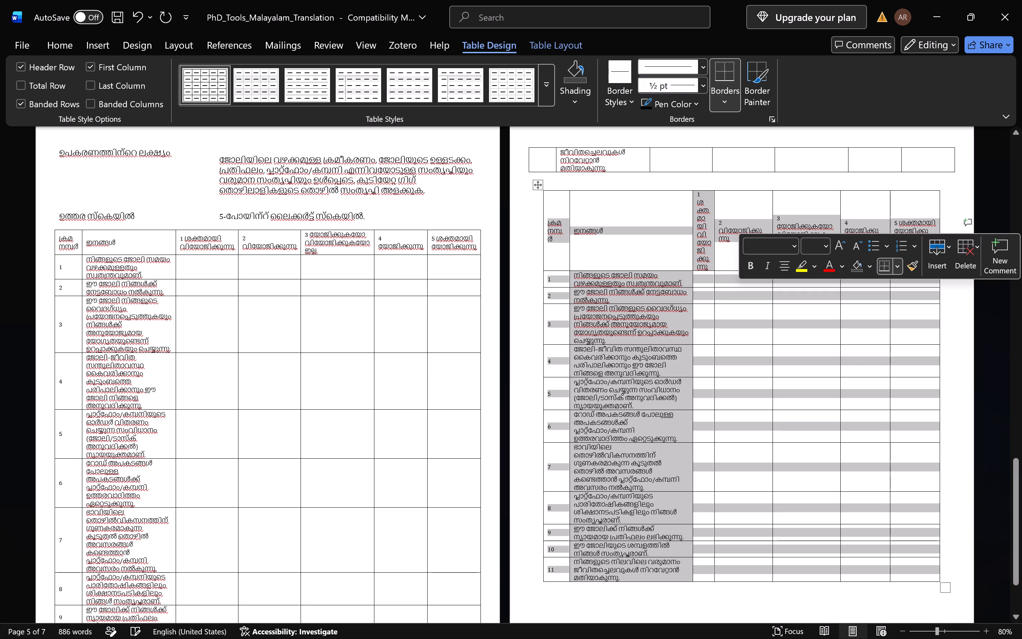
Shift the left borders of rating columns 5, 4 and 3 toward the pasted table's right edge, leaving extra width in column 2.
{"action": "left_click_drag", "start_coordinate": [890, 213], "coordinate": [912, 212]}
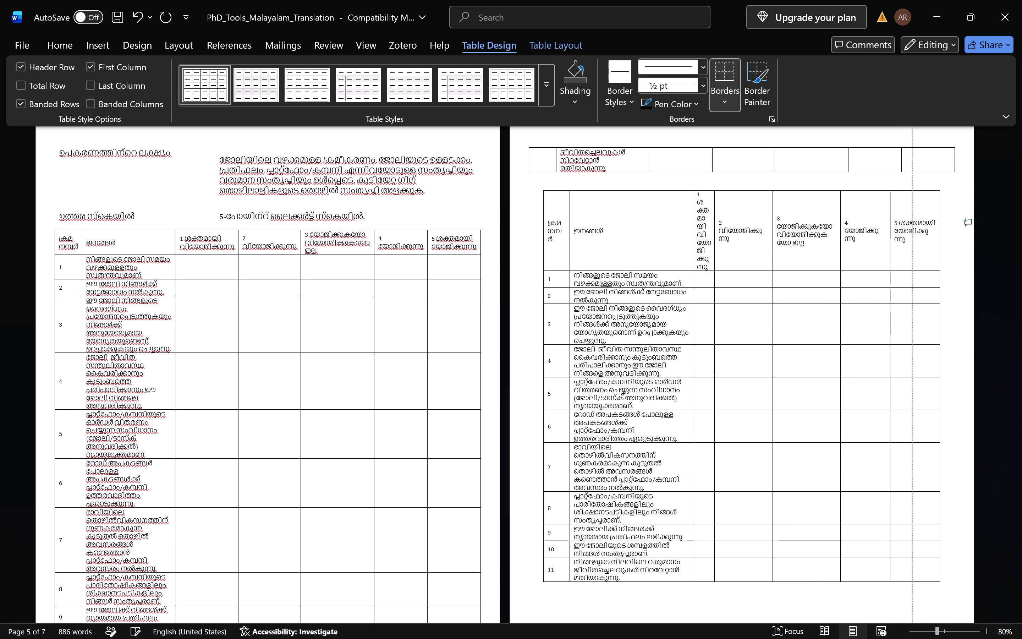
{"action": "left_click_drag", "start_coordinate": [912, 212], "coordinate": [919, 211]}
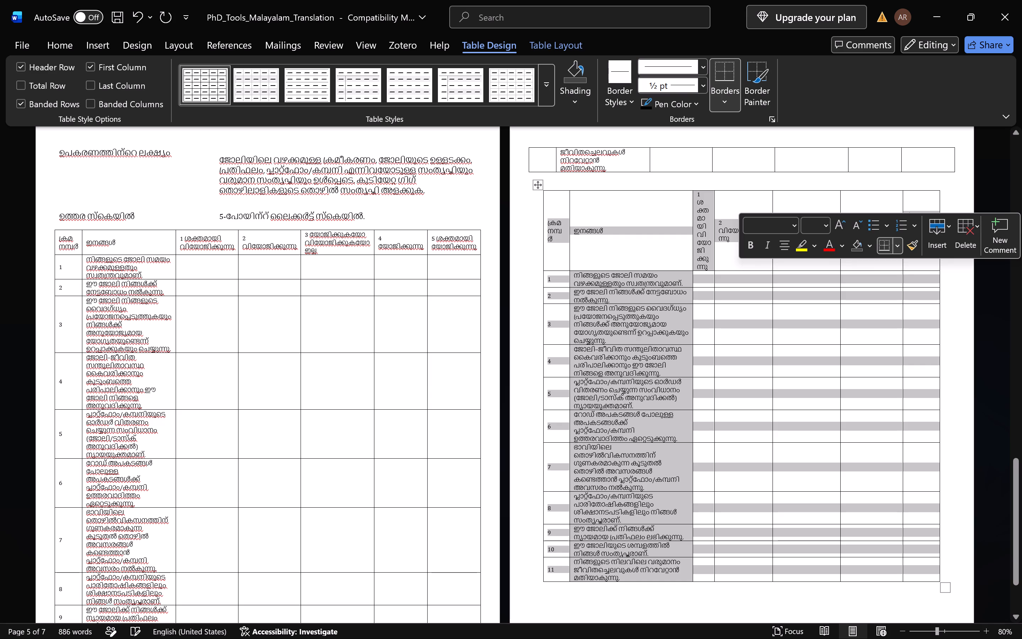
{"action": "left_click_drag", "start_coordinate": [840, 206], "coordinate": [877, 206]}
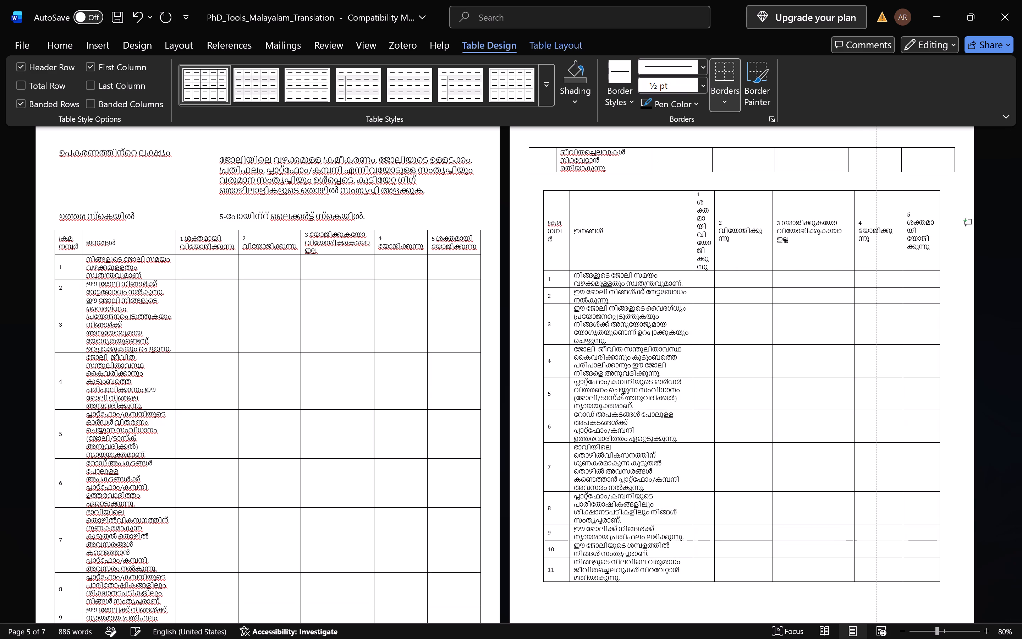
{"action": "left_click_drag", "start_coordinate": [877, 206], "coordinate": [888, 205]}
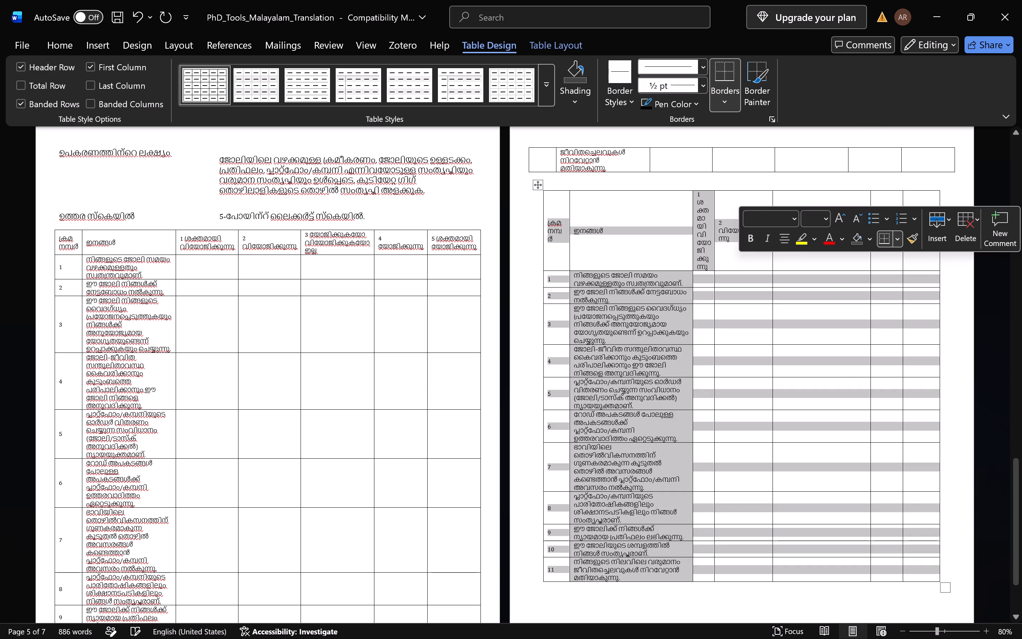
{"action": "left_click_drag", "start_coordinate": [773, 200], "coordinate": [843, 203]}
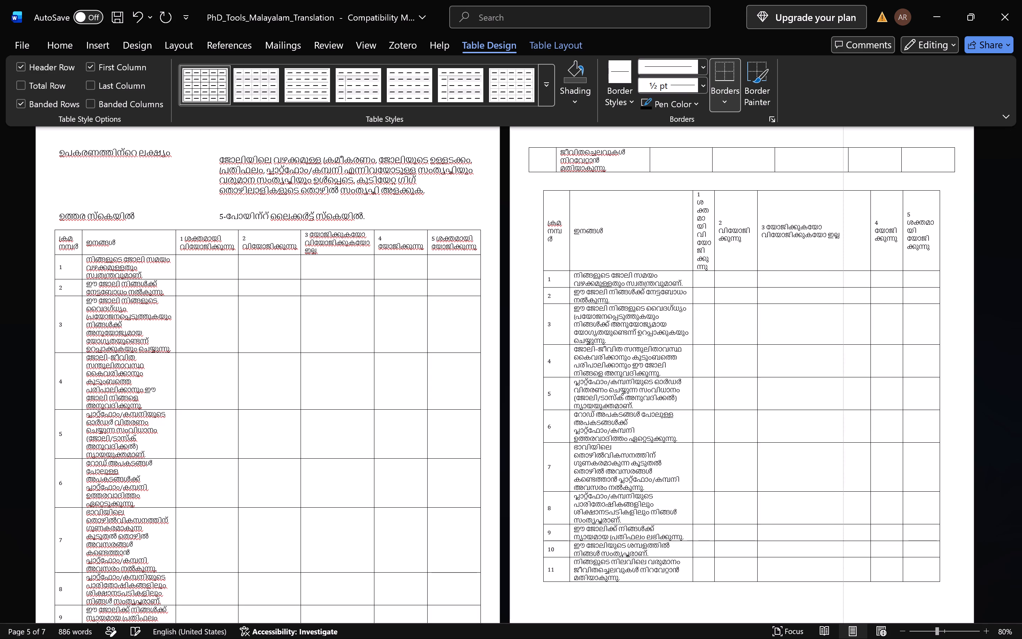
{"action": "left_click_drag", "start_coordinate": [843, 203], "coordinate": [856, 203]}
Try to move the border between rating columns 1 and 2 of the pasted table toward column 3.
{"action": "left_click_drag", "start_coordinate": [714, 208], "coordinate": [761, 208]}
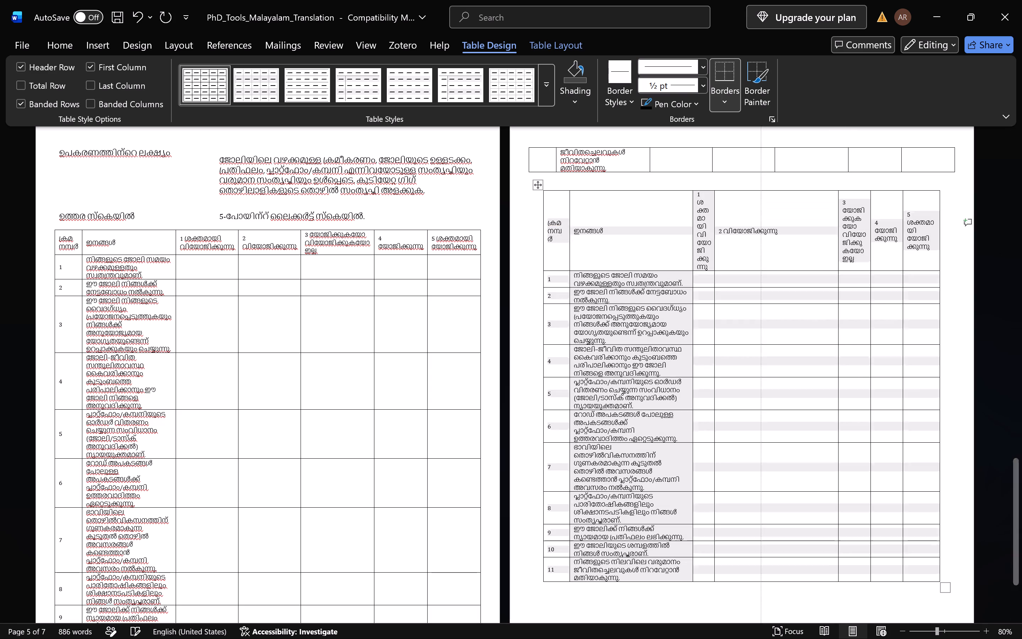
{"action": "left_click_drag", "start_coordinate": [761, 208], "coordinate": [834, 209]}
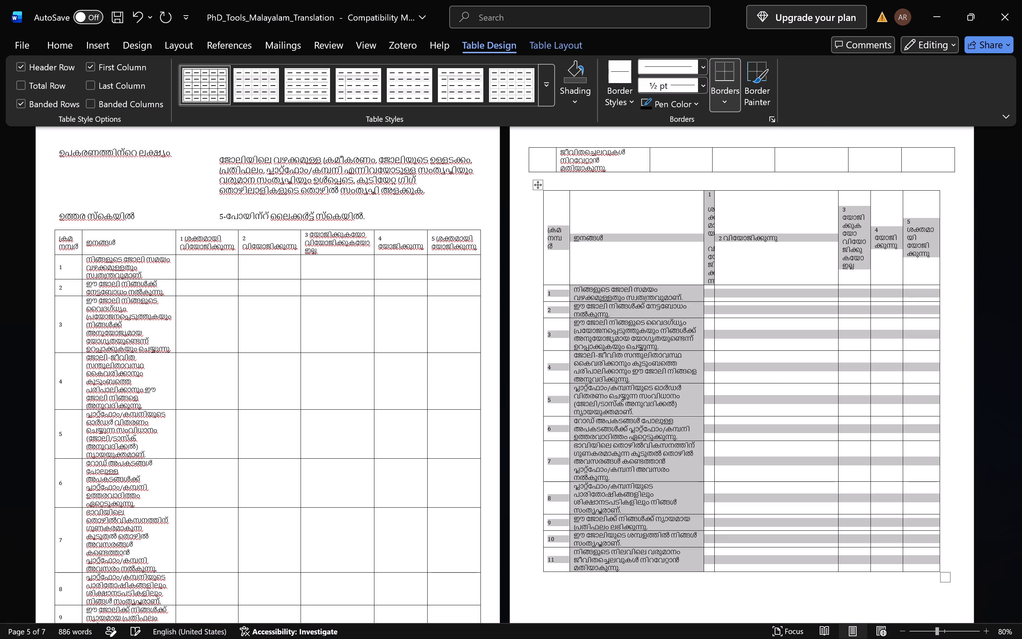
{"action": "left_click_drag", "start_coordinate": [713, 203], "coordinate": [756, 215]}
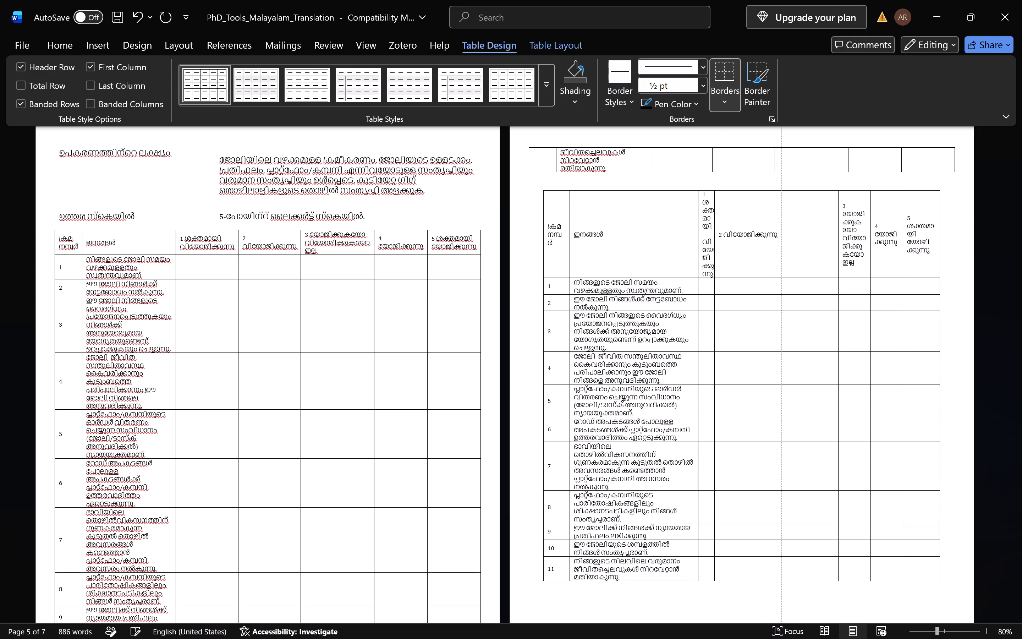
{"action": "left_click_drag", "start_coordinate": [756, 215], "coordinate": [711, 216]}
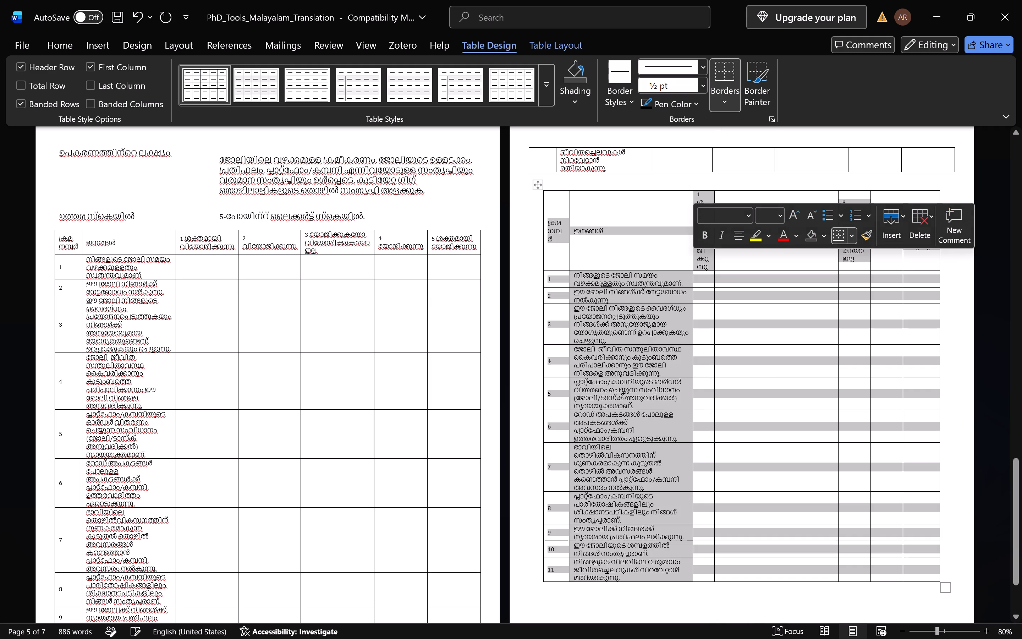
Widen the ഇനങ്ങൾ column of the pasted table further into rating column 1.
{"action": "left_click_drag", "start_coordinate": [692, 204], "coordinate": [766, 203]}
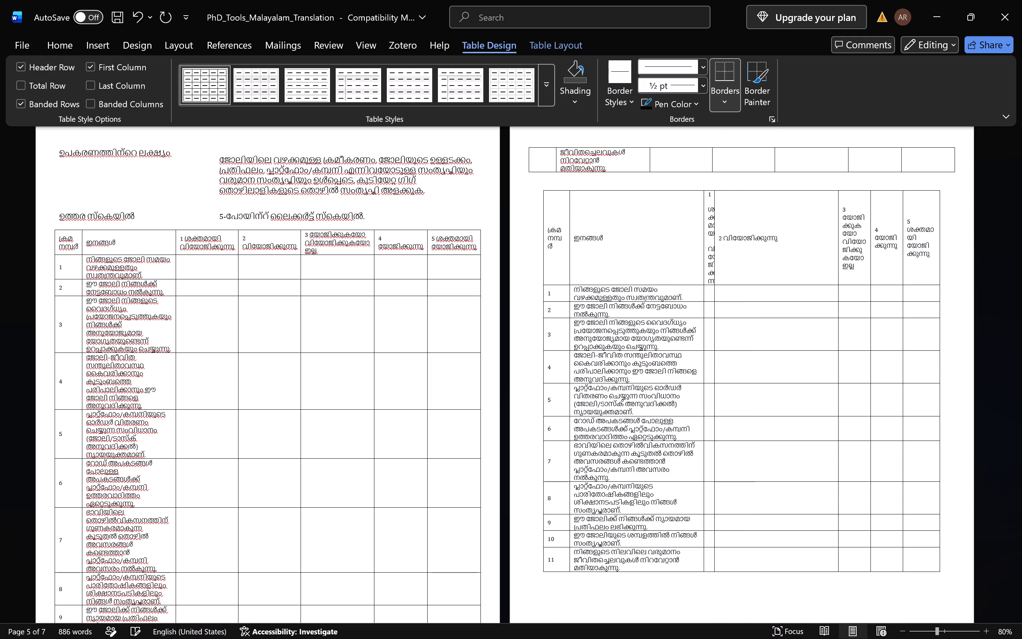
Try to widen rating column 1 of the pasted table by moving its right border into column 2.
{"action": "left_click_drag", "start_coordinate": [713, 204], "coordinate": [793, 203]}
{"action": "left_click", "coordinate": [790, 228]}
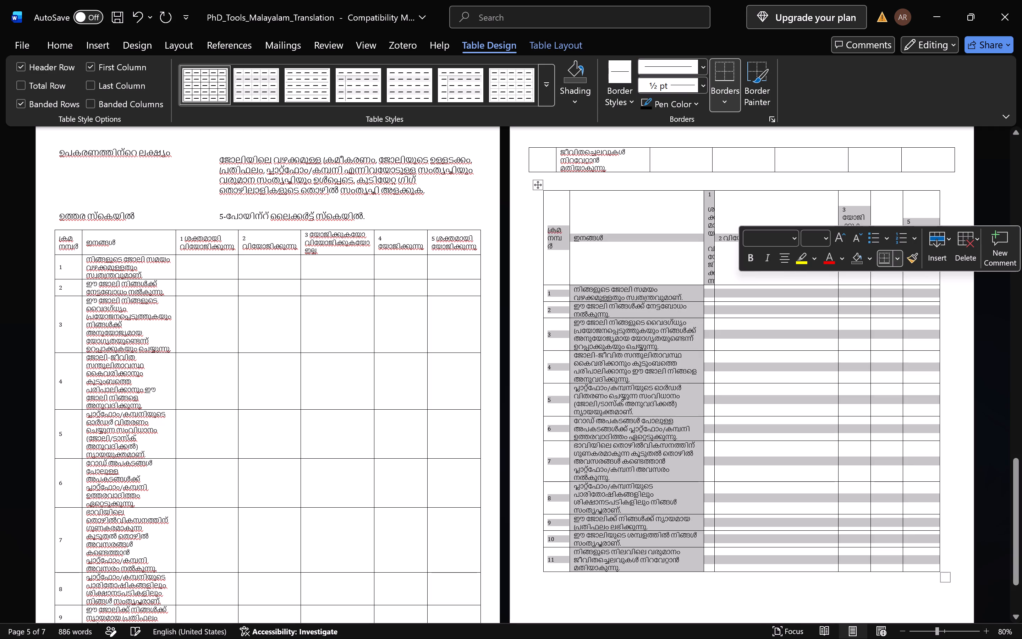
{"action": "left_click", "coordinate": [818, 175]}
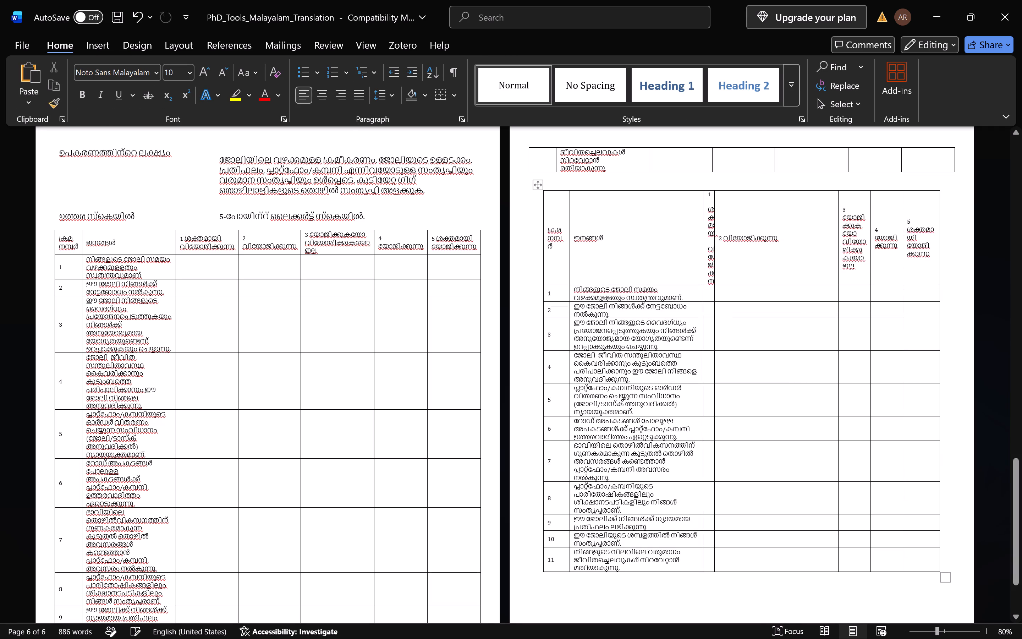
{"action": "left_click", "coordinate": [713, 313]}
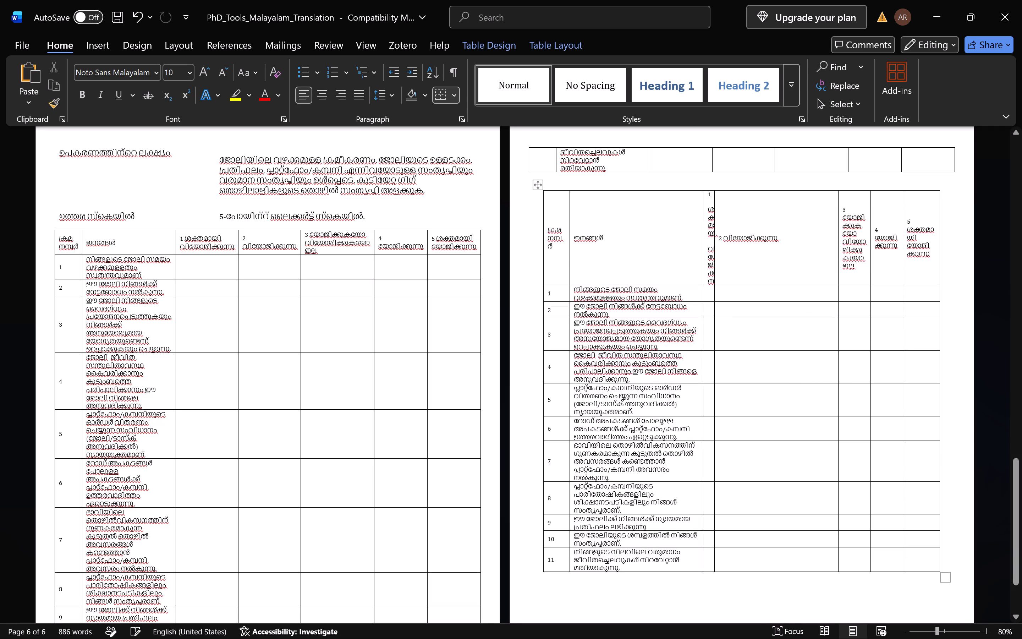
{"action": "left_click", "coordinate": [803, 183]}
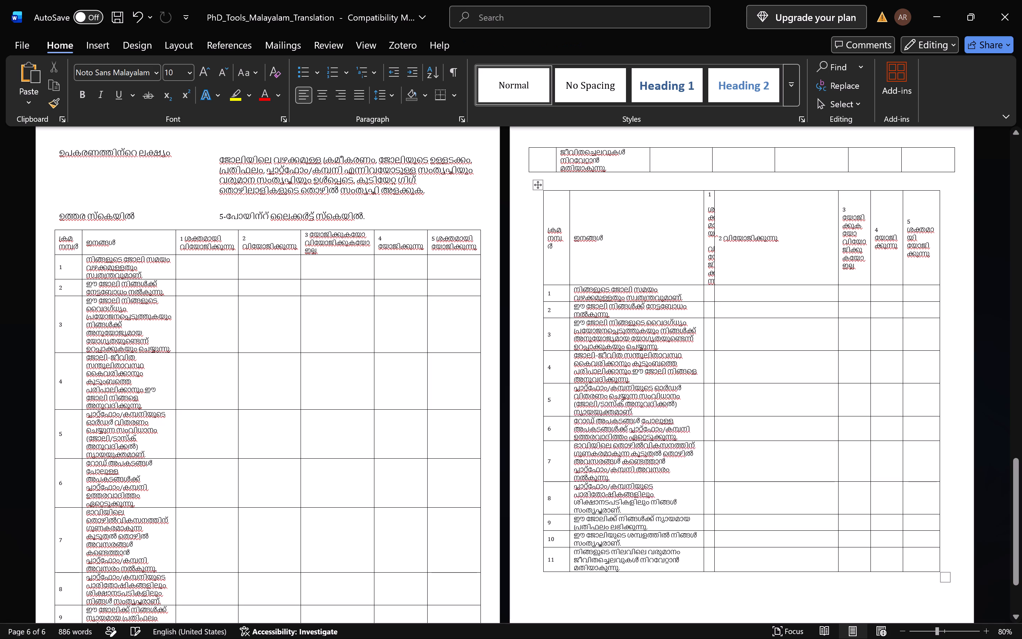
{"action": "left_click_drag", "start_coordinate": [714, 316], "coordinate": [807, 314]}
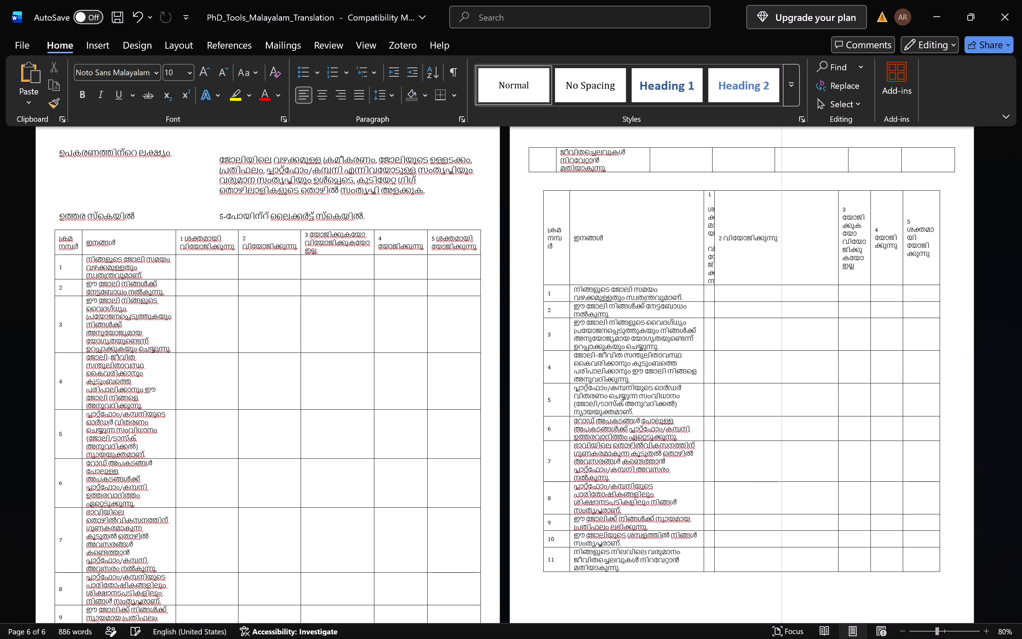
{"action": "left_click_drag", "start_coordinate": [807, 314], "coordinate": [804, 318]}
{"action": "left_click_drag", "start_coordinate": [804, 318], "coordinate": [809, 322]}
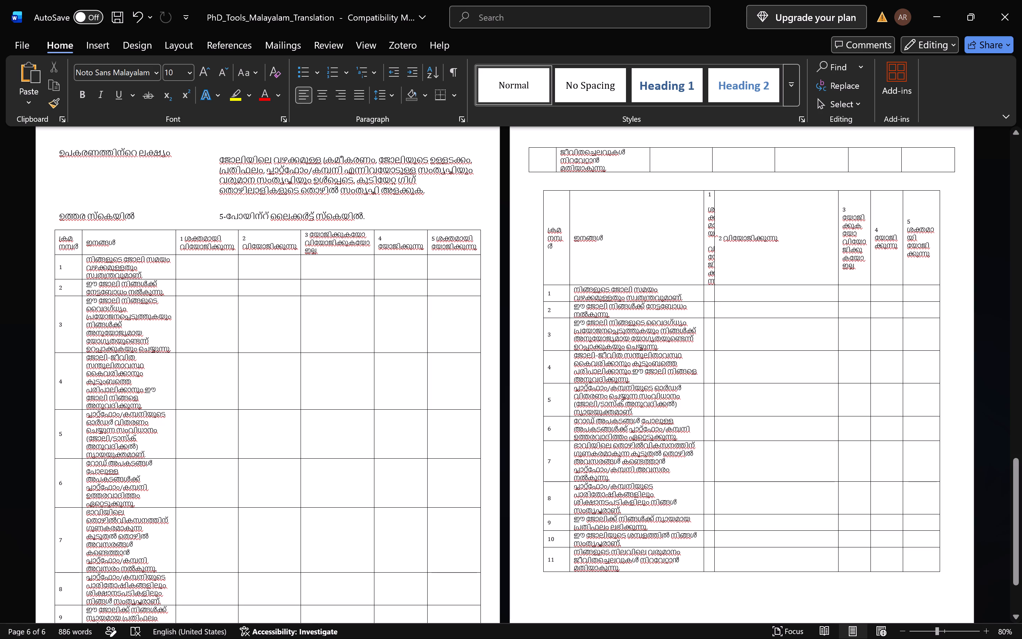
Autofit the column width at the border between rating columns 1 and 2 of the pasted table.
{"action": "double_click", "coordinate": [713, 197]}
{"action": "double_click", "coordinate": [713, 197]}
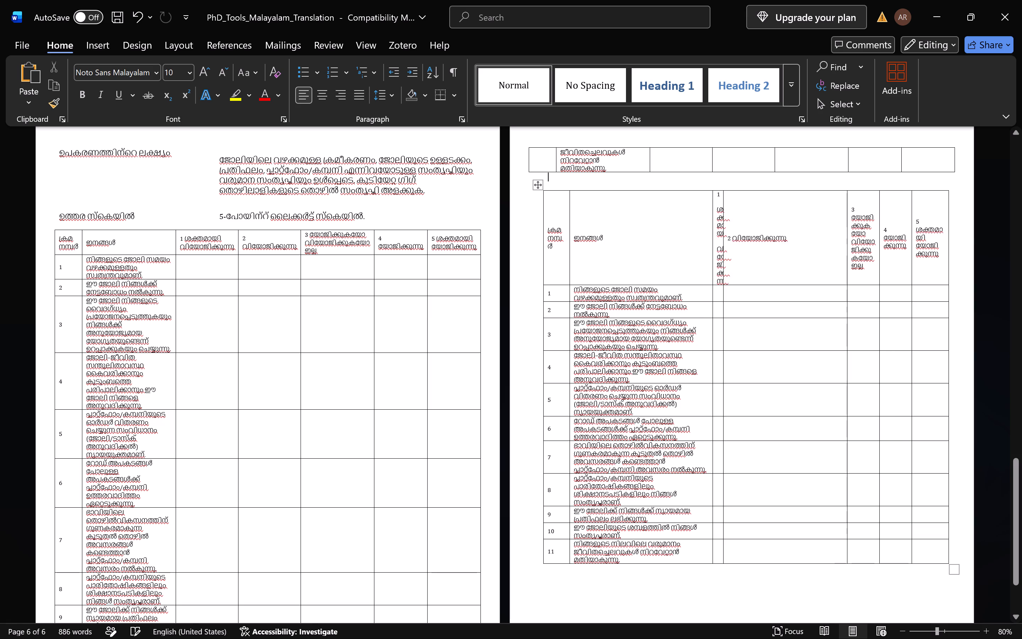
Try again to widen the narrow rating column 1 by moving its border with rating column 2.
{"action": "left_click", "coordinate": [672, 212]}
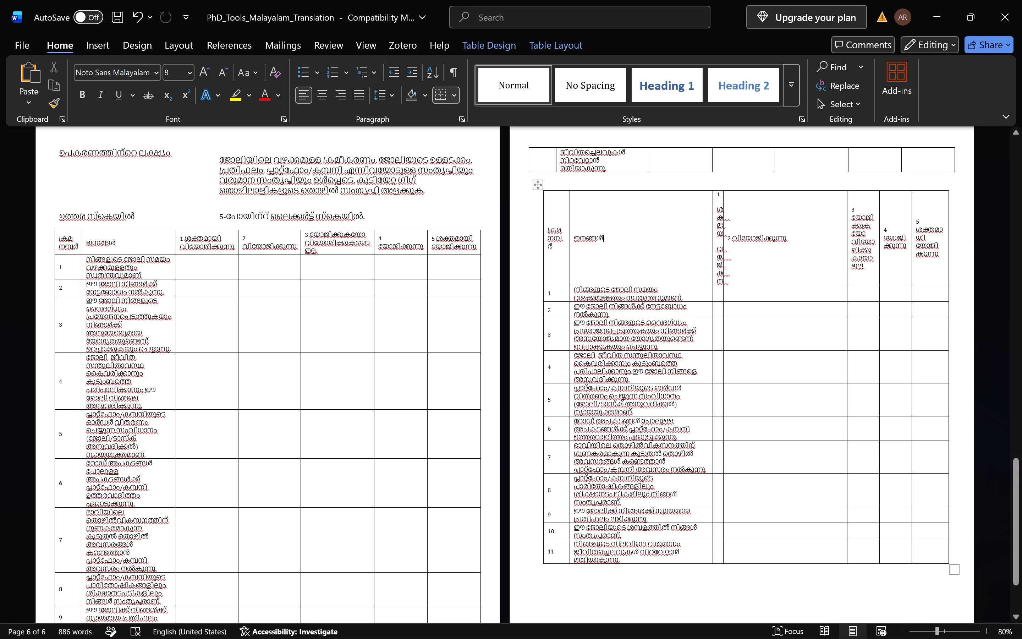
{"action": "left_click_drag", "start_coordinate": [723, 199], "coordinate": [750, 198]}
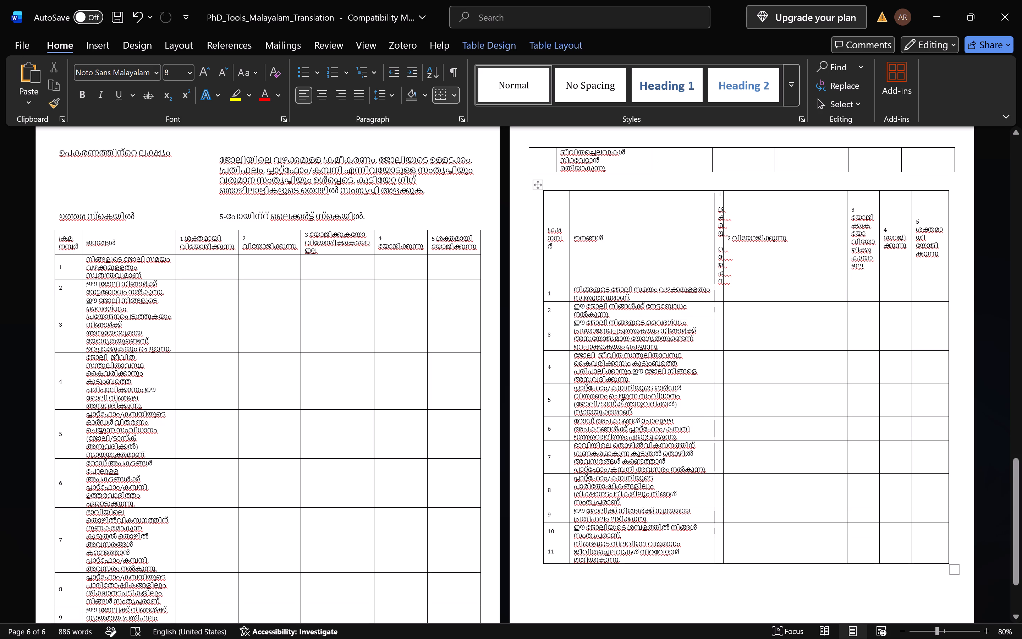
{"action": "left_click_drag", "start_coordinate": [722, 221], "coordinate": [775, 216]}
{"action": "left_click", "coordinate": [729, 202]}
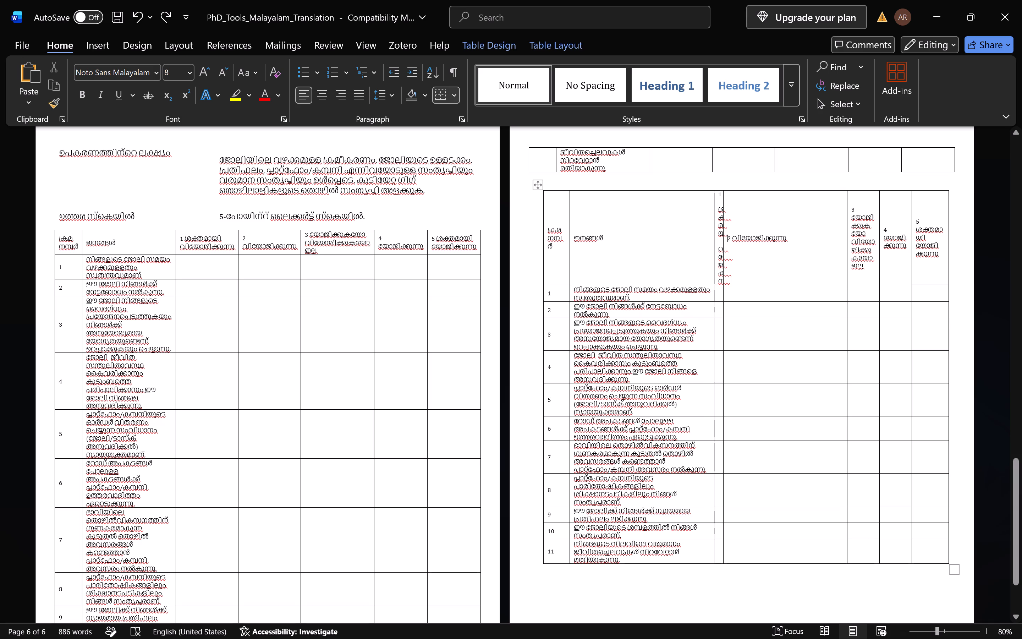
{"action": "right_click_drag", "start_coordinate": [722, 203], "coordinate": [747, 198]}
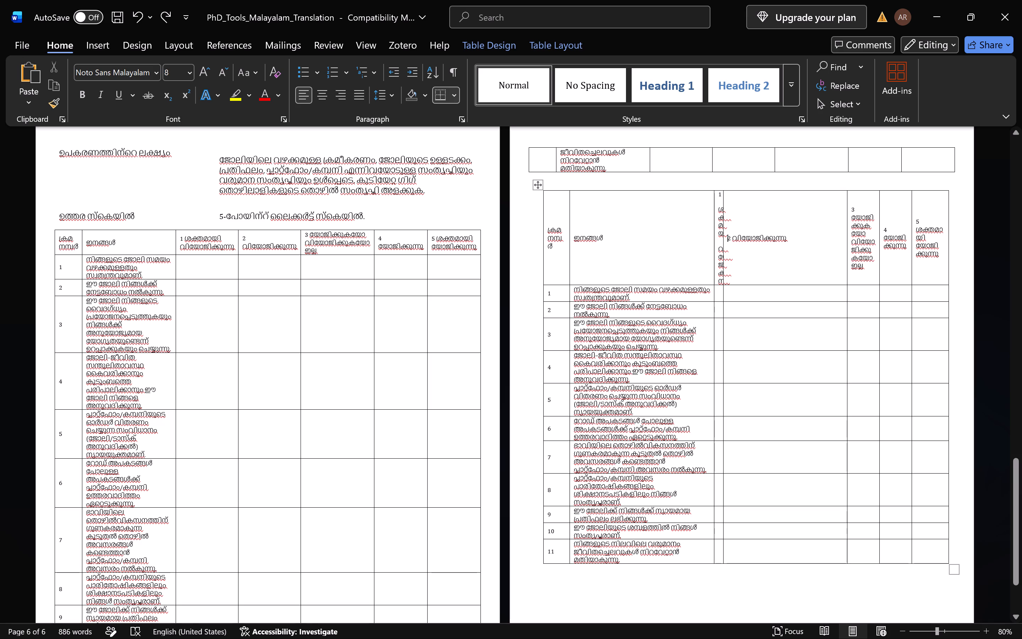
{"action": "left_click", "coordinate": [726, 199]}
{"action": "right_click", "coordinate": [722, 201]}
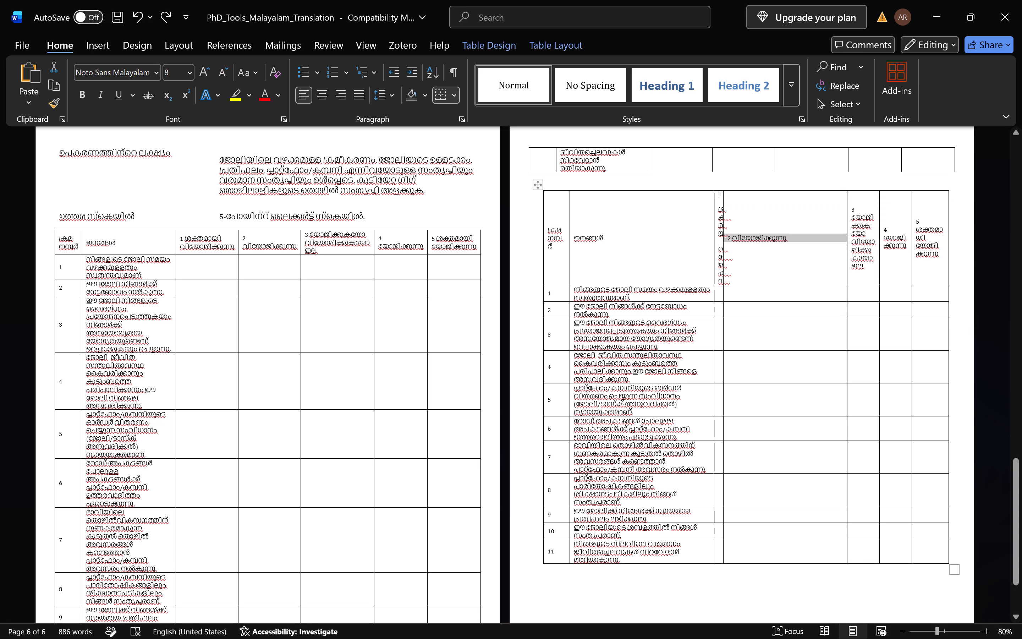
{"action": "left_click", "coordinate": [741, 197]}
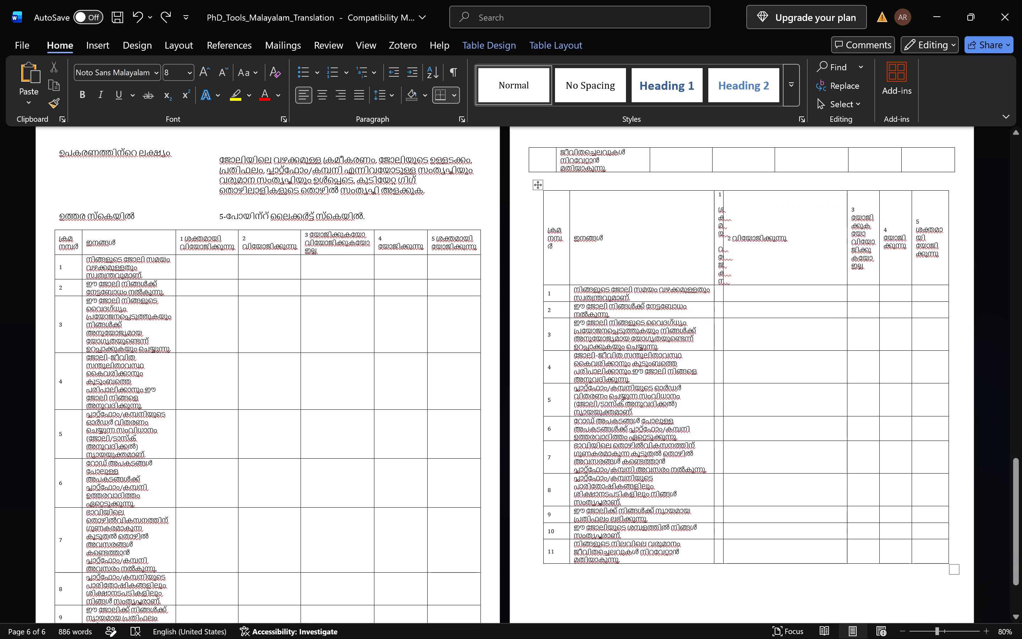
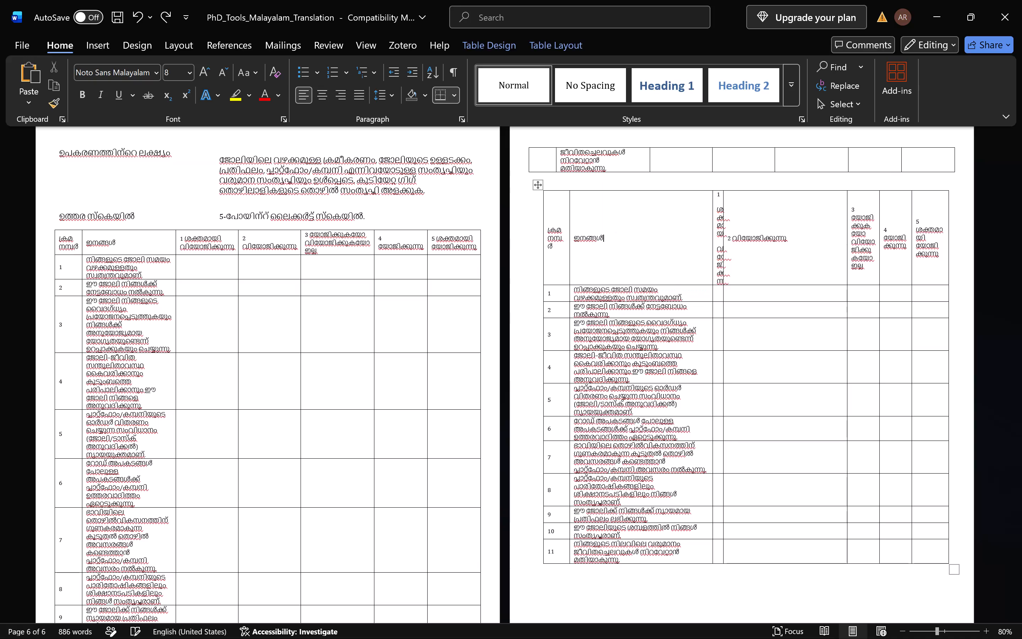
Undo the recent column width changes in the pasted table and clear the table selection.
{"action": "key", "text": "ctrl+z"}
{"action": "key", "text": "ctrl+z"}
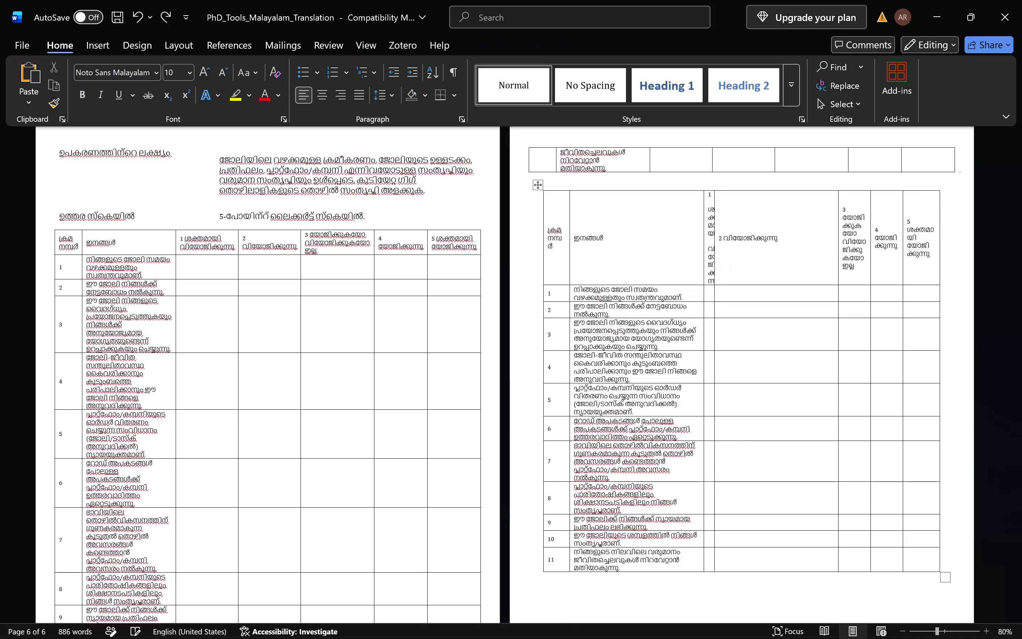
{"action": "key", "text": "ctrl+z"}
{"action": "key", "text": "ctrl+z"}
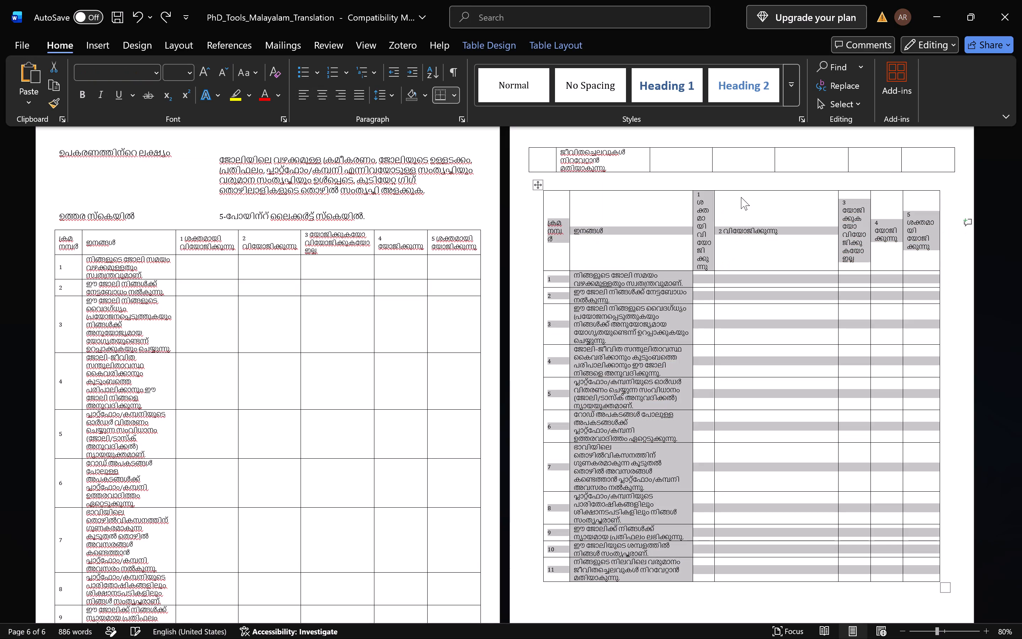
{"action": "key", "text": "ctrl+z"}
{"action": "key", "text": "ctrl+z"}
{"action": "key", "text": "ctrl+z"}
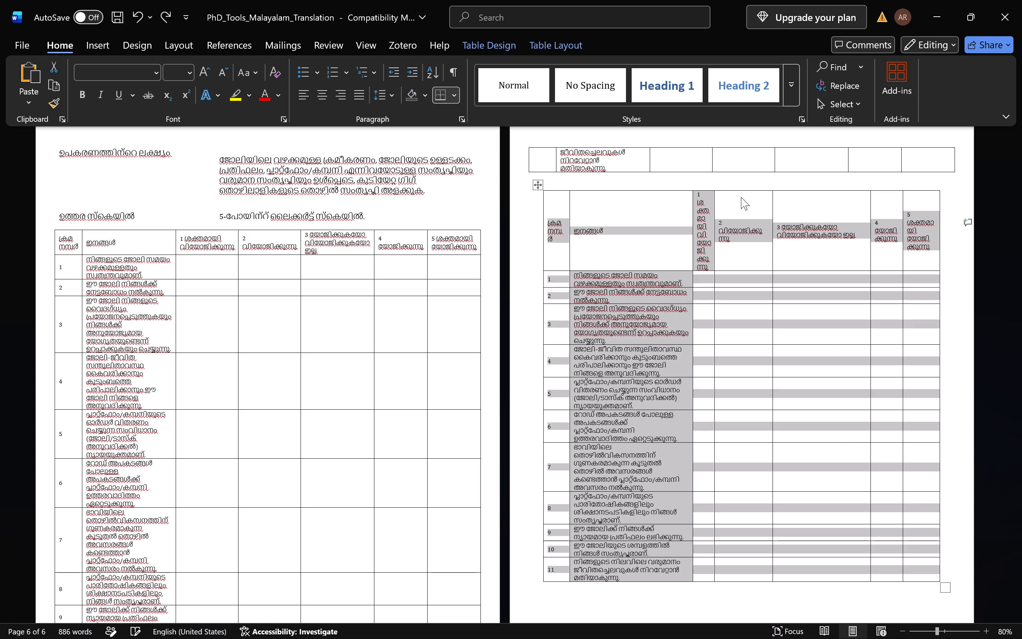
{"action": "left_click", "coordinate": [755, 164]}
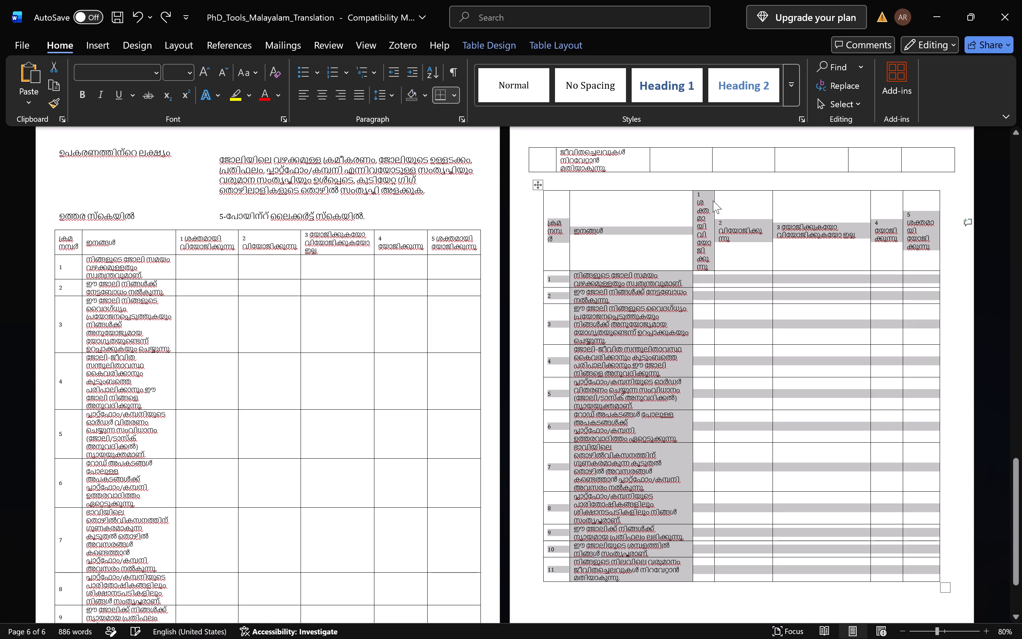
{"action": "left_click", "coordinate": [729, 184]}
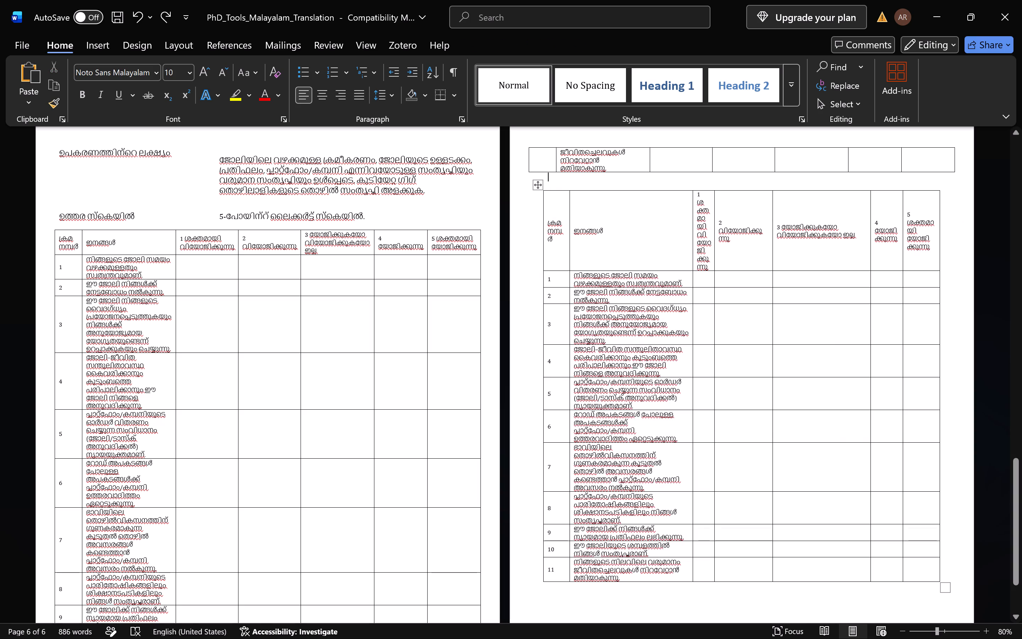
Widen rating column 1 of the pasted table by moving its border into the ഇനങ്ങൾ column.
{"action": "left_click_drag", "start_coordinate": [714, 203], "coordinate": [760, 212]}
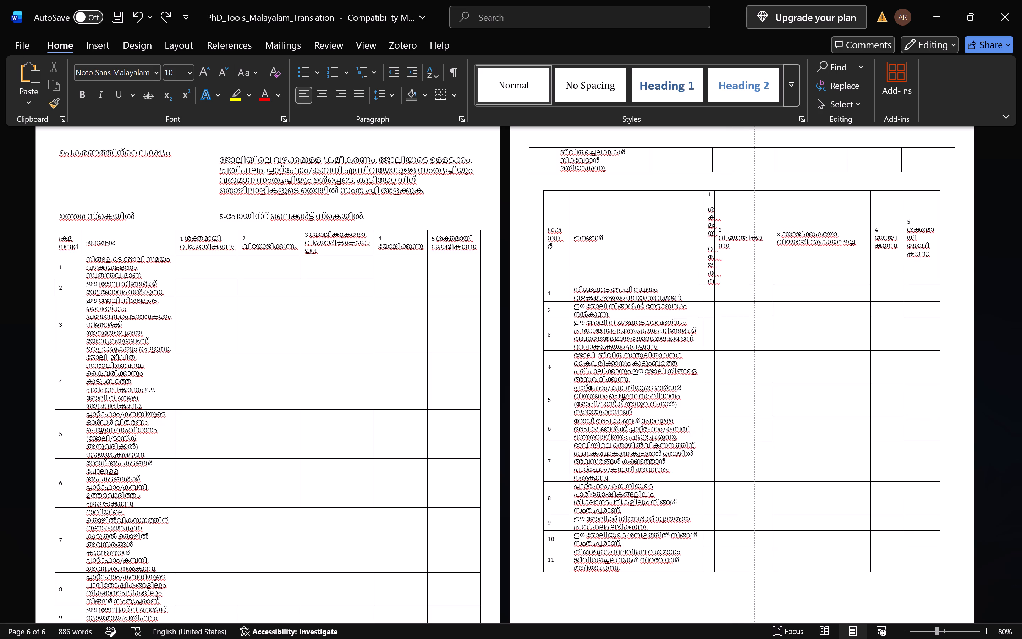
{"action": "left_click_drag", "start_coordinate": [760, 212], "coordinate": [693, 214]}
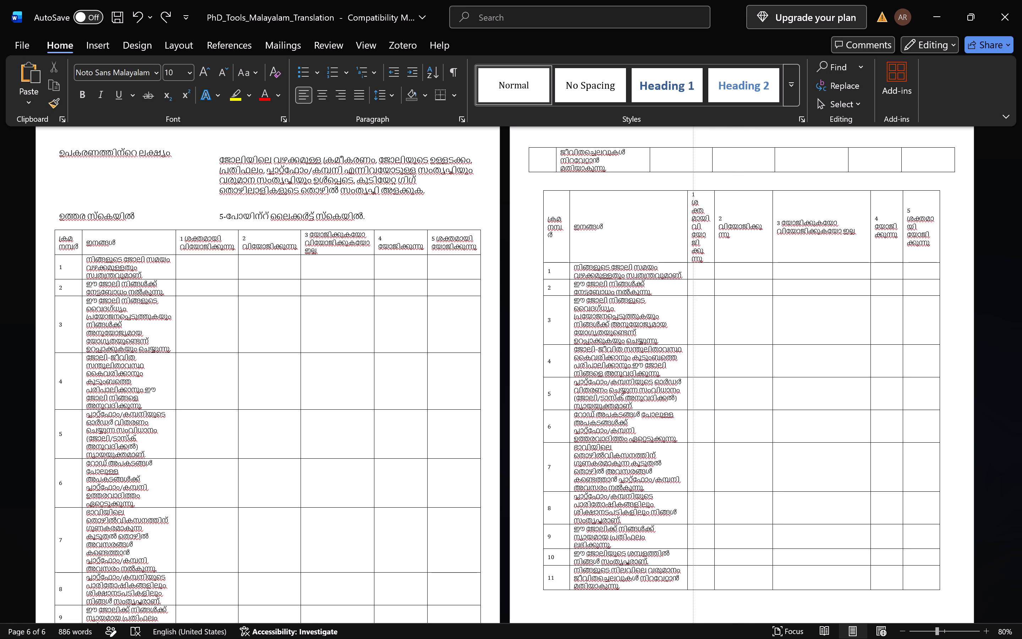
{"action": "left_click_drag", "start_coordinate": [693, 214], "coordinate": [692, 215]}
Delete the number 2 from the header of rating column 2 in the pasted table.
{"action": "left_click", "coordinate": [728, 202]}
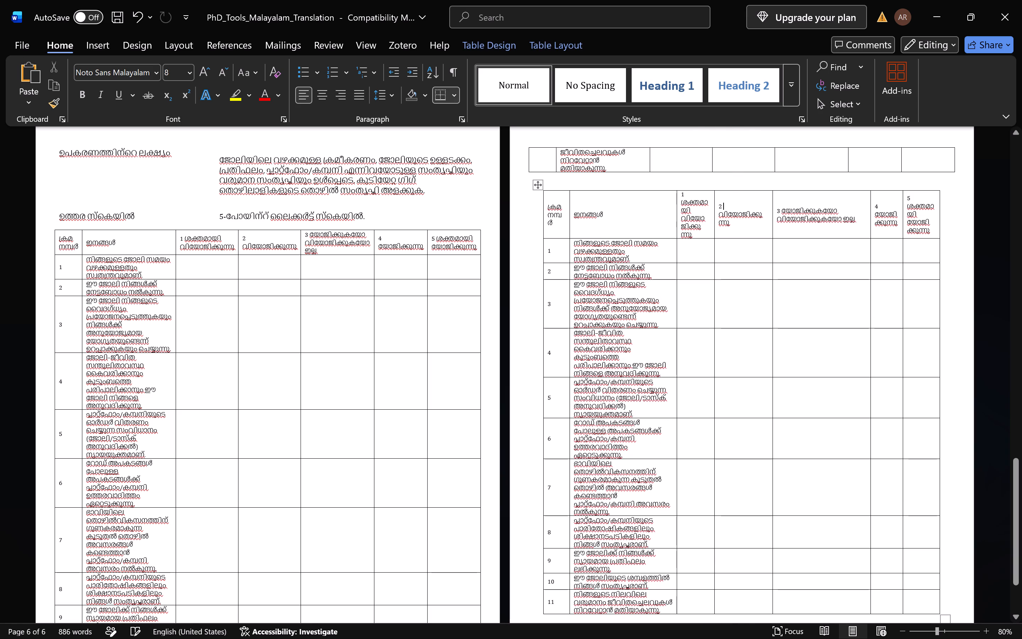
{"action": "key", "text": "BackSpace"}
{"action": "key", "text": "BackSpace"}
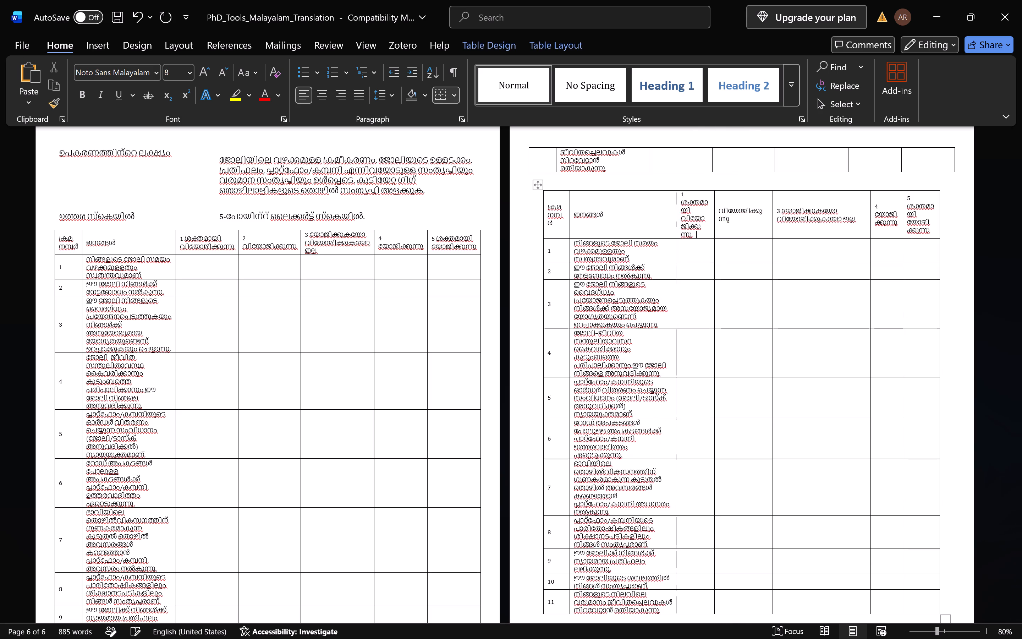
Move the far borders of rating columns 1 and 2 toward column 5, making column 1 wide and columns 2 and 3 narrow.
{"action": "left_click_drag", "start_coordinate": [714, 307], "coordinate": [755, 309]}
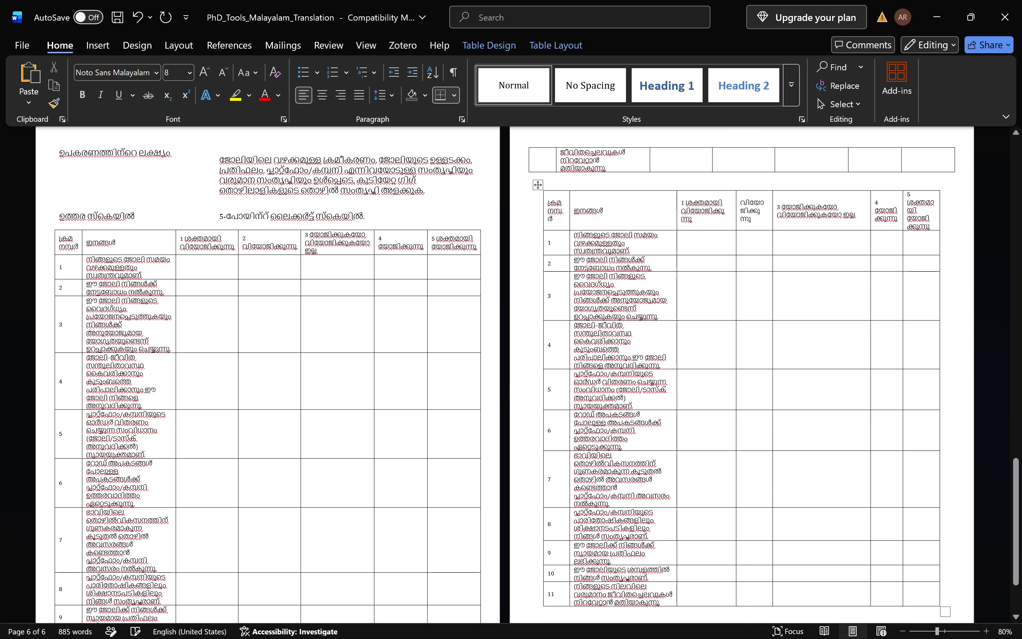
{"action": "left_click_drag", "start_coordinate": [772, 310], "coordinate": [794, 310]}
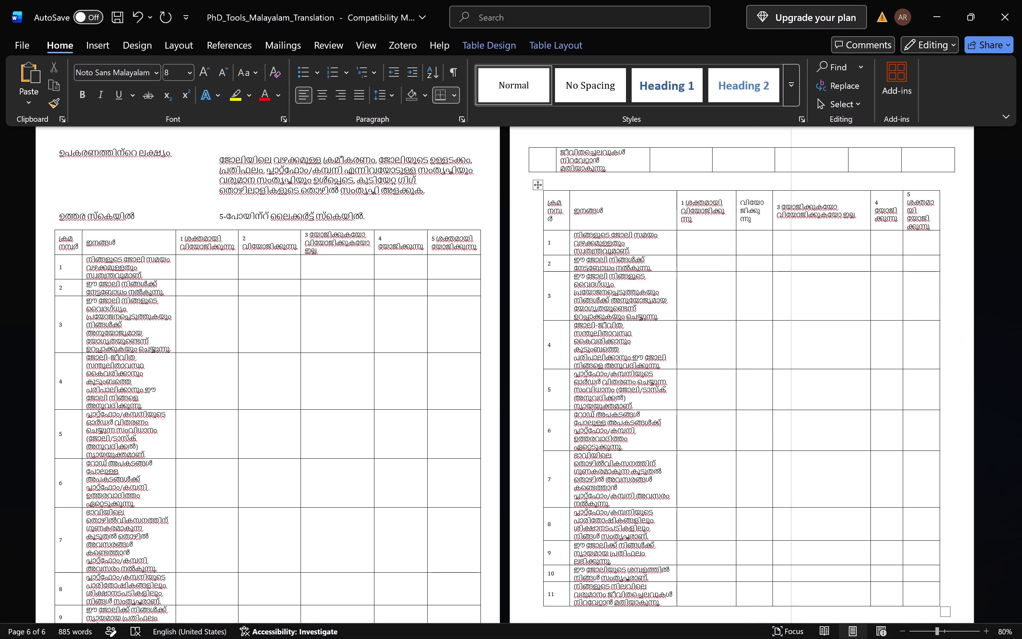
{"action": "left_click_drag", "start_coordinate": [794, 310], "coordinate": [847, 309]}
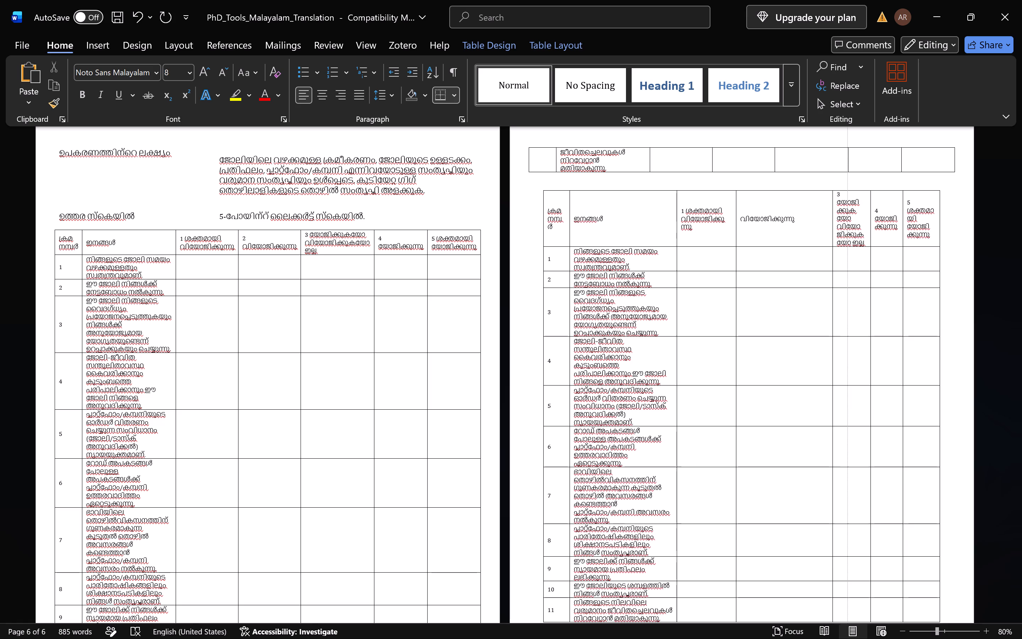
{"action": "left_click_drag", "start_coordinate": [847, 309], "coordinate": [852, 309]}
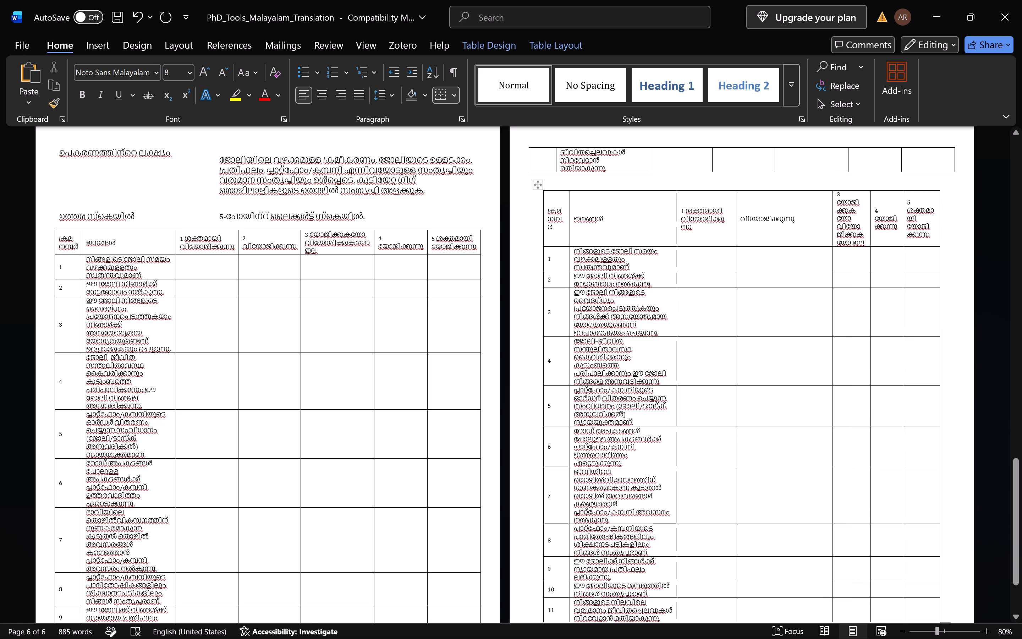
{"action": "left_click_drag", "start_coordinate": [735, 317], "coordinate": [801, 322]}
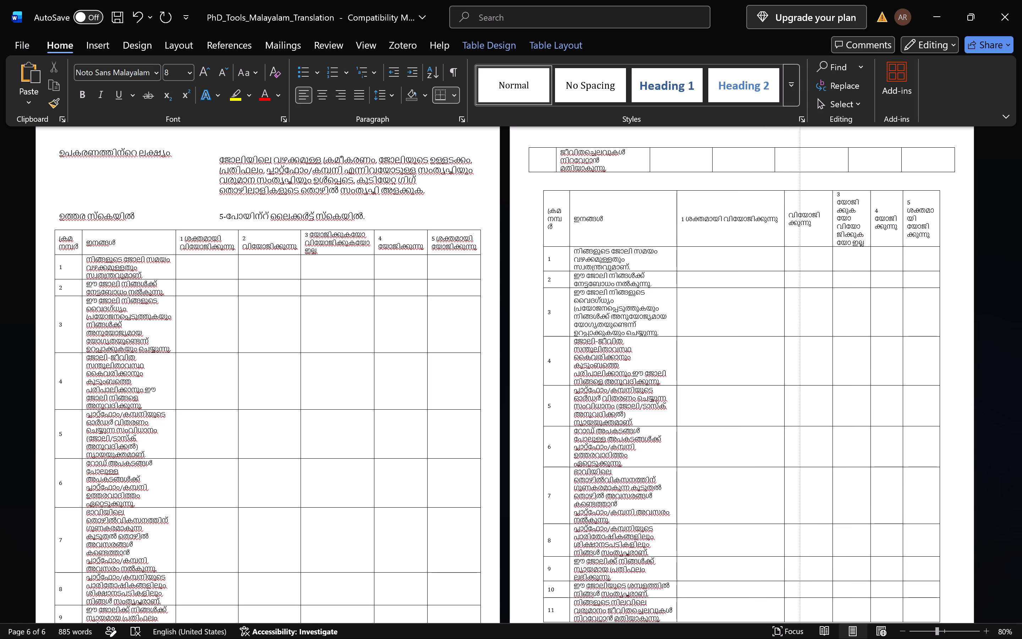
{"action": "left_click_drag", "start_coordinate": [801, 322], "coordinate": [810, 322]}
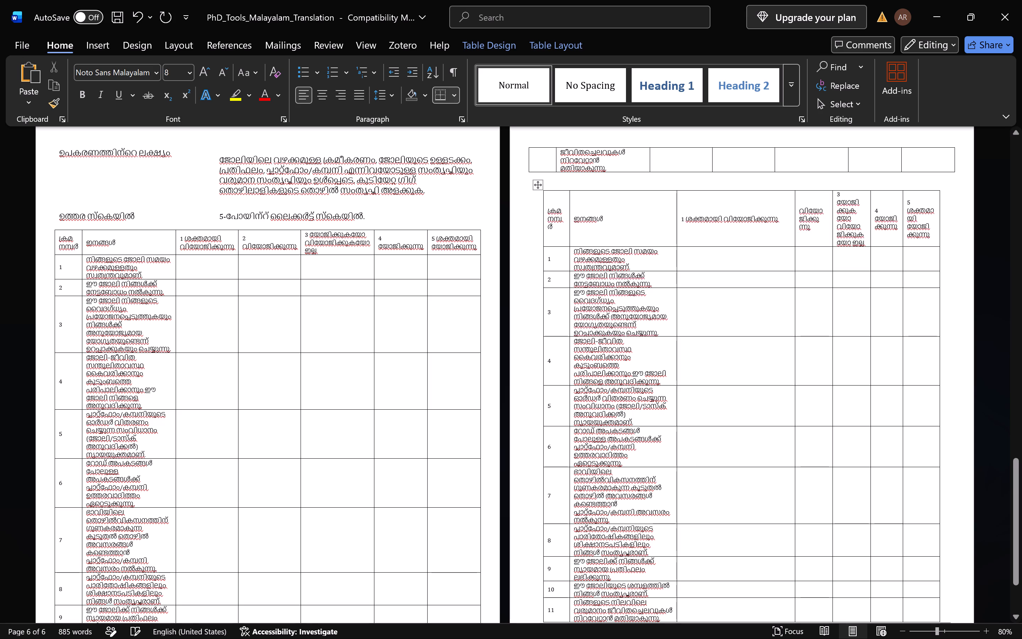
Widen the ഇനങ്ങൾ column into rating column 1 until column 1 is about as narrow as the other rating columns.
{"action": "left_click_drag", "start_coordinate": [676, 324], "coordinate": [721, 325]}
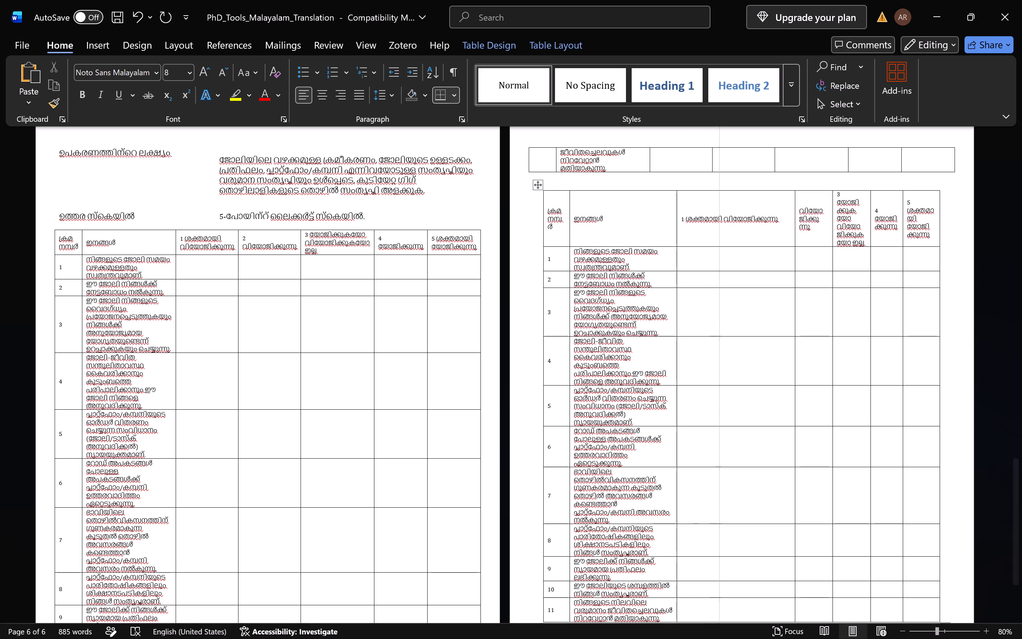
{"action": "left_click_drag", "start_coordinate": [721, 325], "coordinate": [773, 324]}
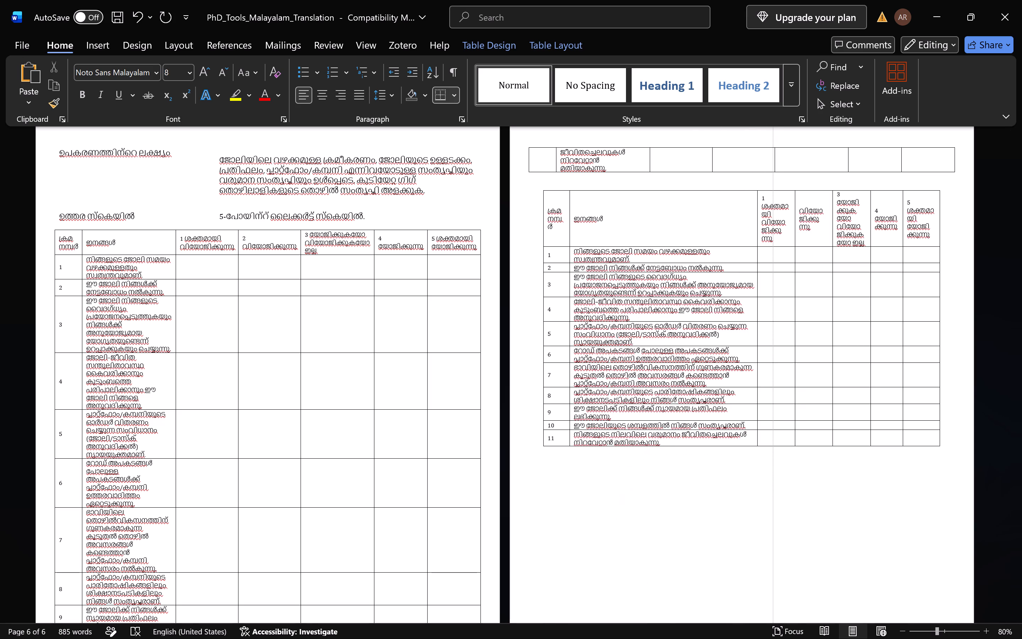
{"action": "left_click_drag", "start_coordinate": [773, 324], "coordinate": [777, 323]}
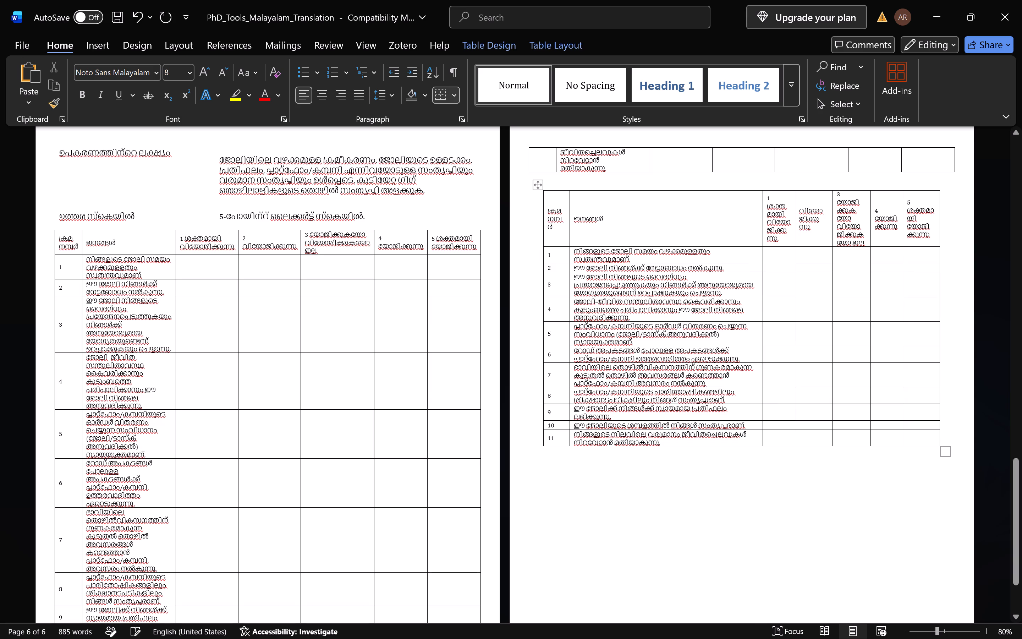
Add a blank line below the text of item 2 in the pasted table to make its row taller.
{"action": "left_click", "coordinate": [716, 257]}
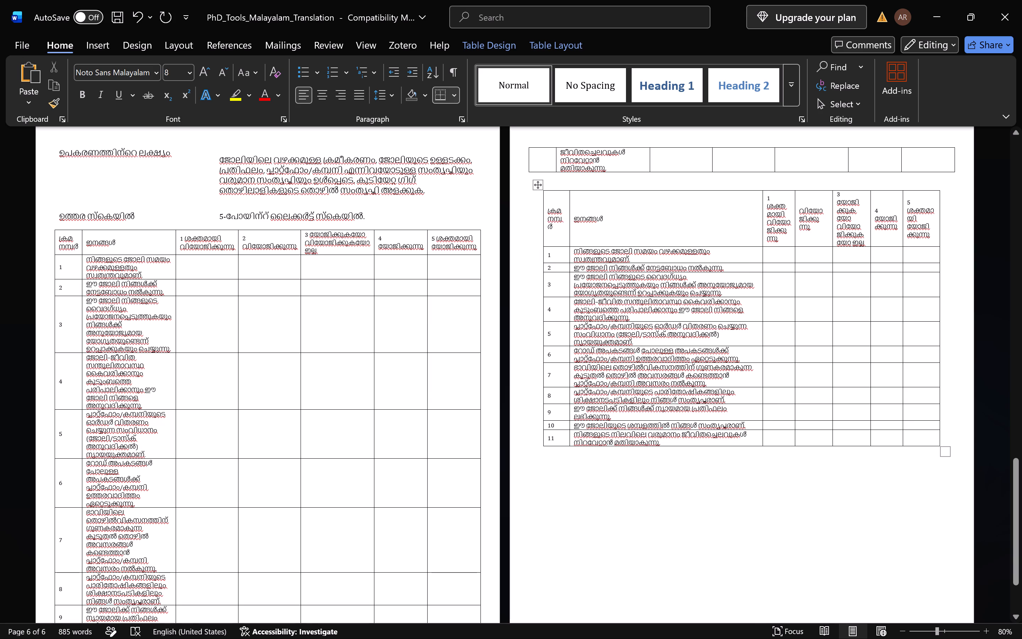
{"action": "left_click", "coordinate": [738, 268]}
{"action": "key", "text": "Return"}
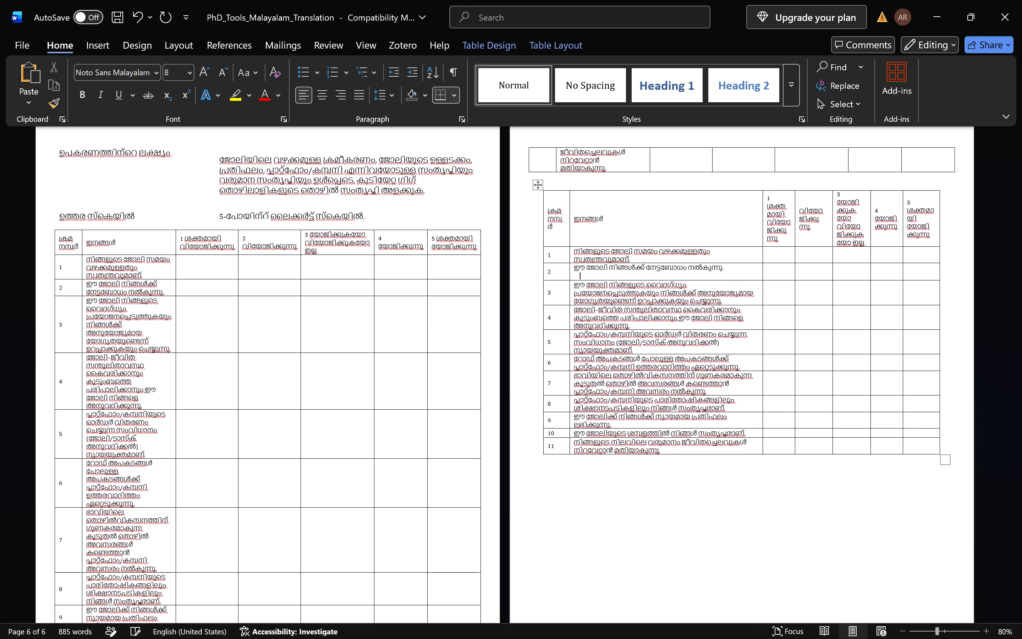
{"action": "key", "text": "Down"}
{"action": "key", "text": "Down"}
{"action": "key", "text": "Down"}
{"action": "key", "text": "Down"}
{"action": "key", "text": "Down"}
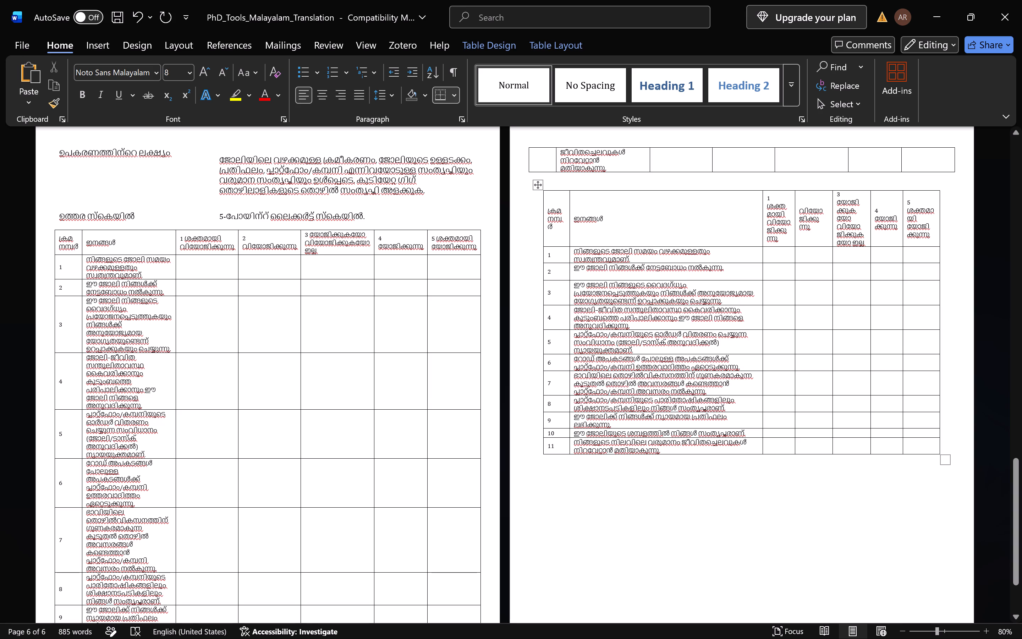
Increase the heights of rows 3 and 4 in the pasted table slightly by lowering their bottom borders.
{"action": "left_click_drag", "start_coordinate": [734, 306], "coordinate": [734, 308]}
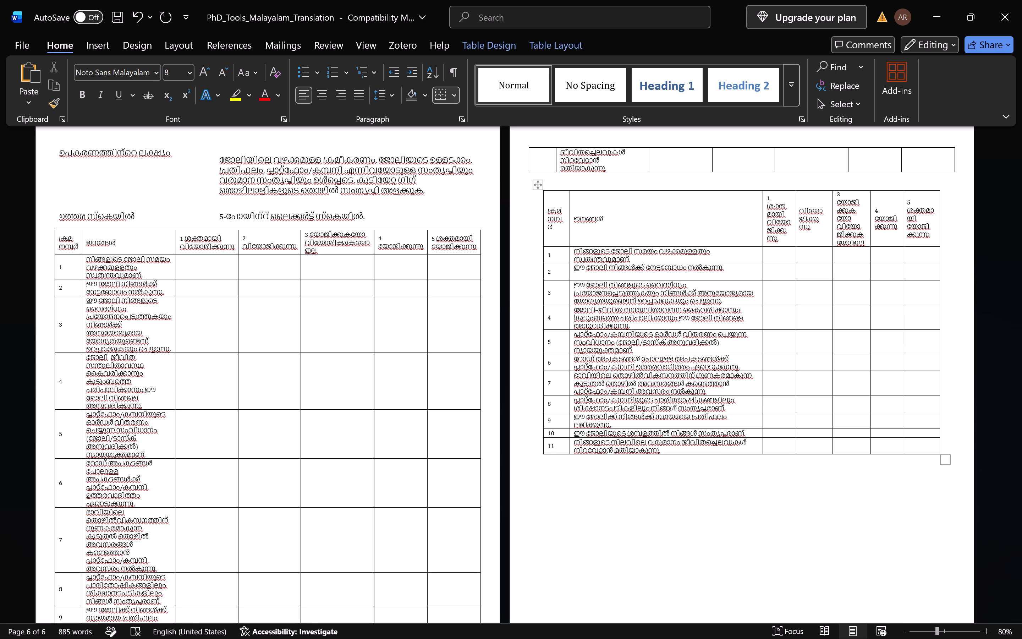
{"action": "left_click_drag", "start_coordinate": [734, 308], "coordinate": [734, 310]}
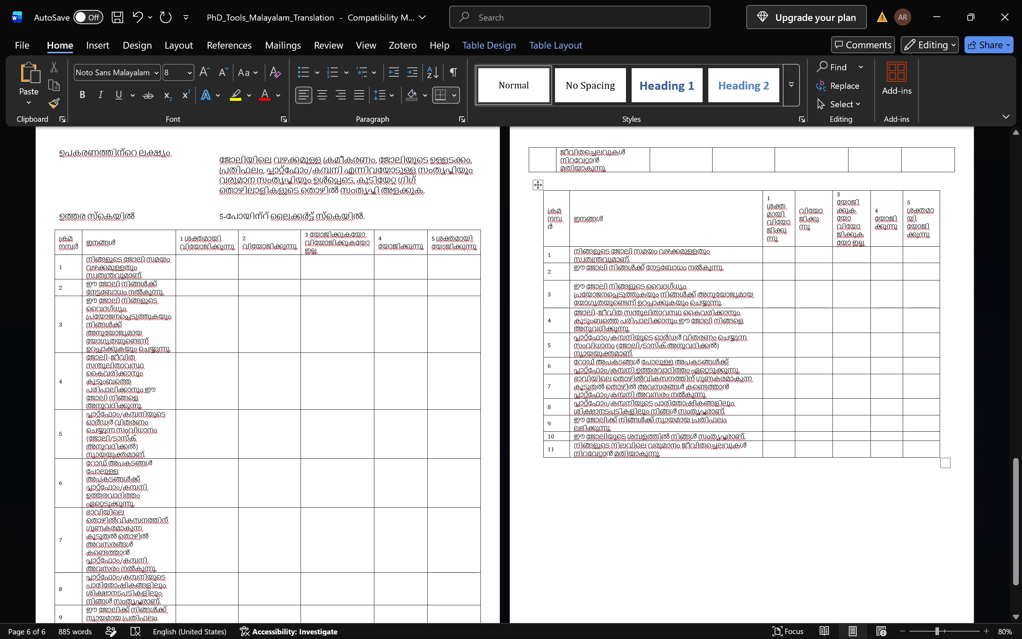
{"action": "left_click_drag", "start_coordinate": [736, 333], "coordinate": [736, 338]}
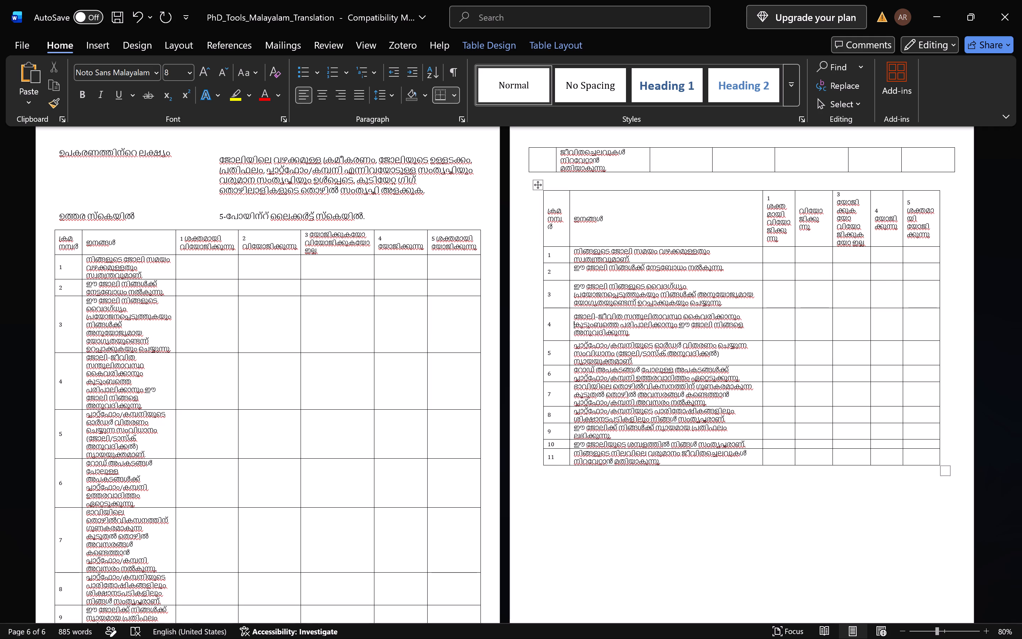
Increase the heights of rows 11, 10, 9, 8 and 6 slightly, and place the cursor below the pasted table.
{"action": "left_click_drag", "start_coordinate": [731, 465], "coordinate": [731, 472]}
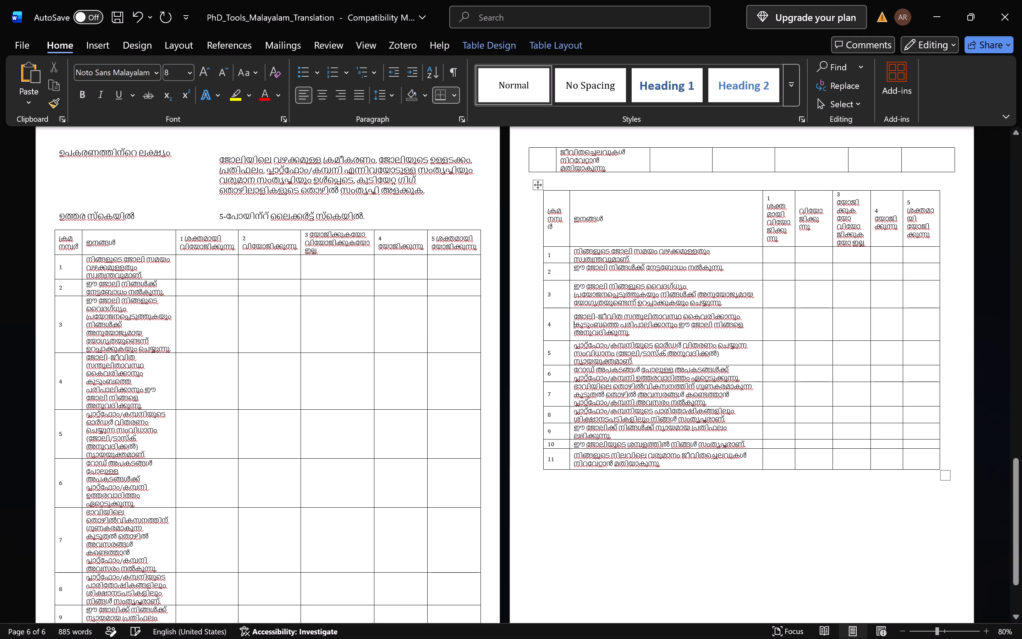
{"action": "left_click_drag", "start_coordinate": [748, 449], "coordinate": [748, 455]}
{"action": "left_click_drag", "start_coordinate": [752, 439], "coordinate": [752, 444]}
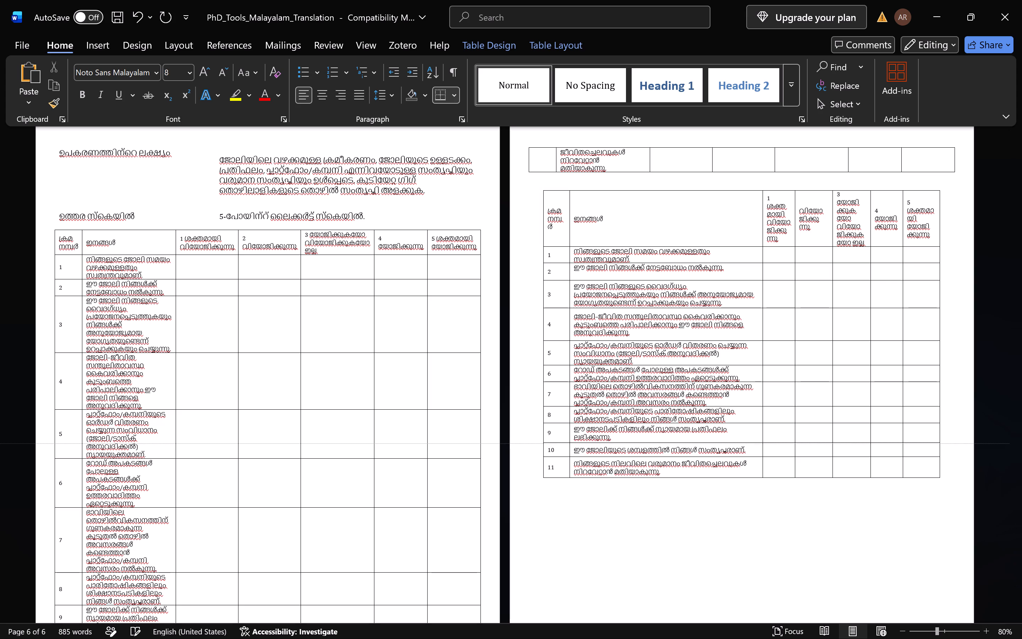
{"action": "left_click_drag", "start_coordinate": [752, 444], "coordinate": [752, 444]}
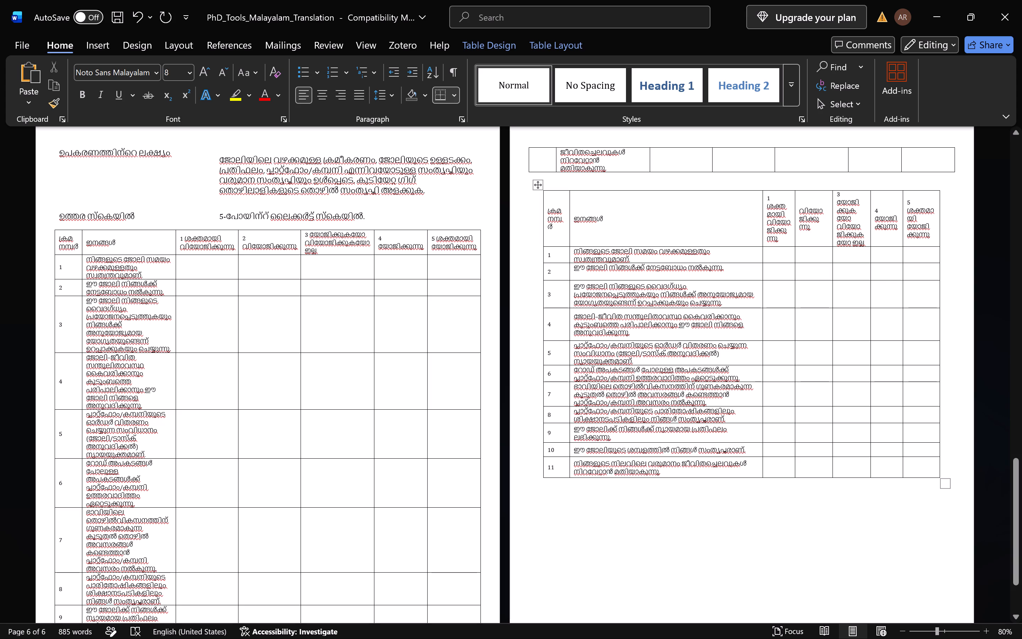
{"action": "left_click_drag", "start_coordinate": [751, 424], "coordinate": [751, 430]}
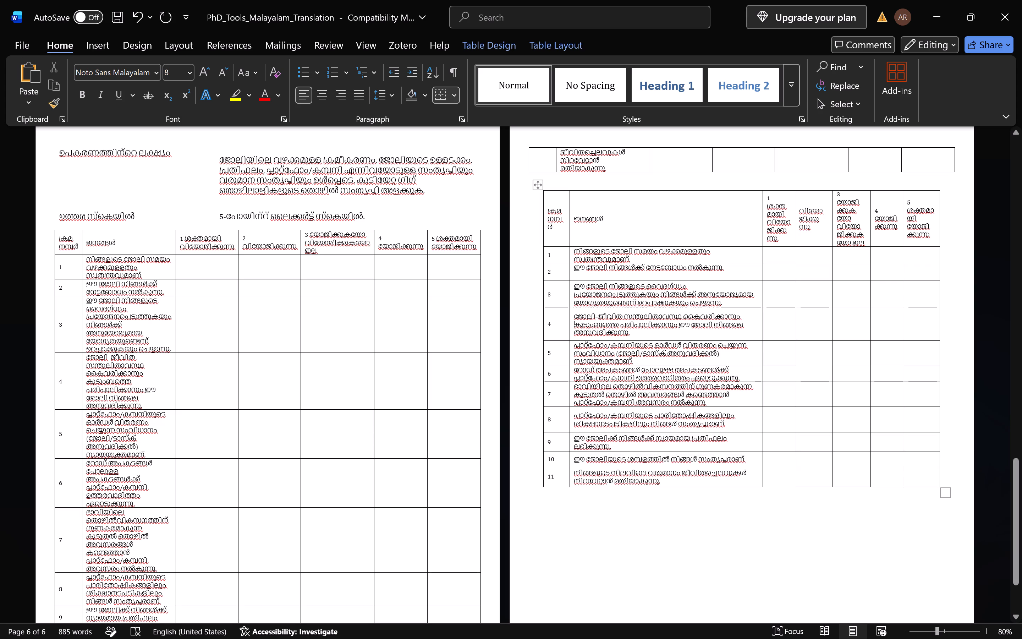
{"action": "left_click_drag", "start_coordinate": [747, 382], "coordinate": [747, 387]}
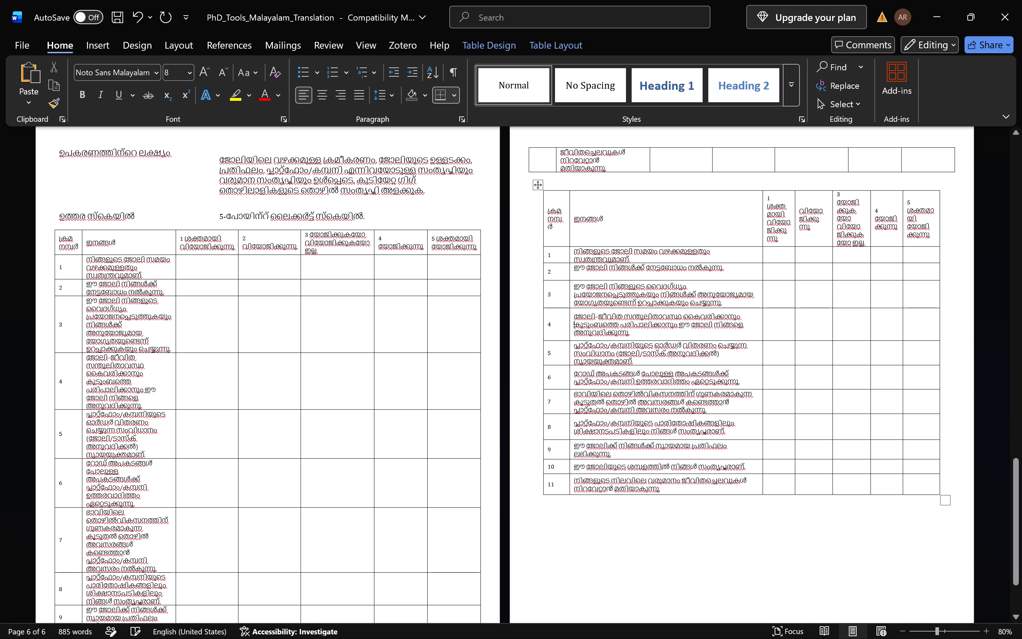
{"action": "left_click", "coordinate": [729, 528]}
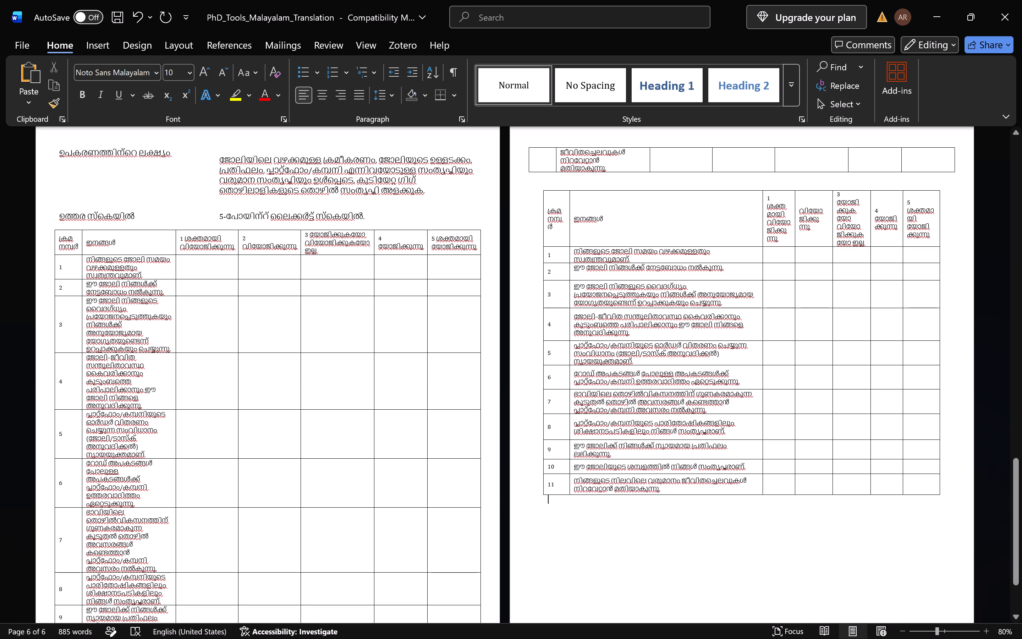
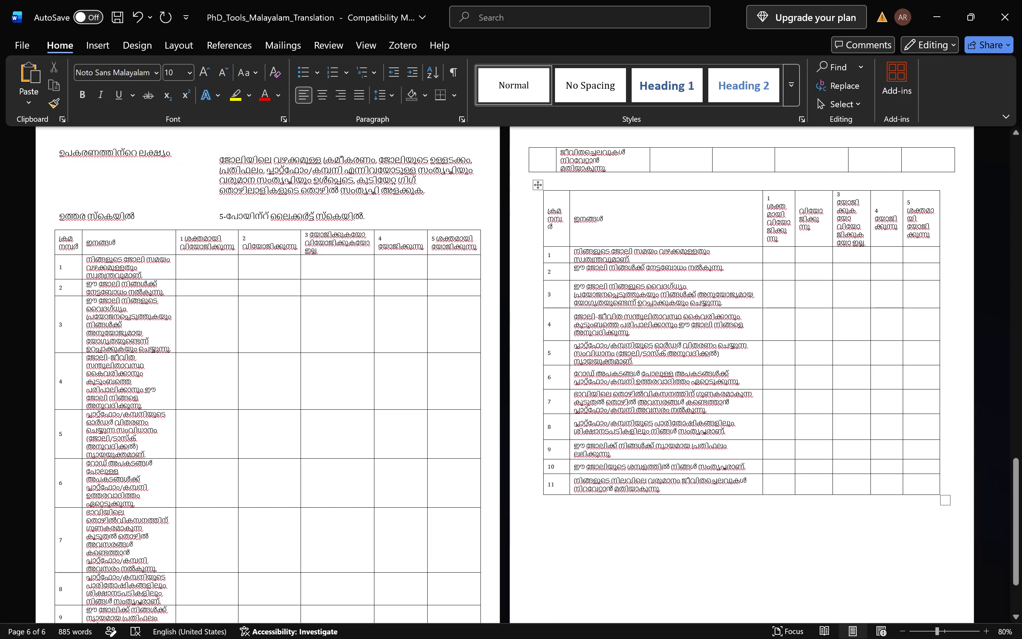
Delete the number 1 from the first rating column's header in the pasted table, leaving only its Malayalam label.
{"action": "left_click", "coordinate": [773, 198]}
{"action": "key", "text": "BackSpace"}
{"action": "key", "text": "BackSpace"}
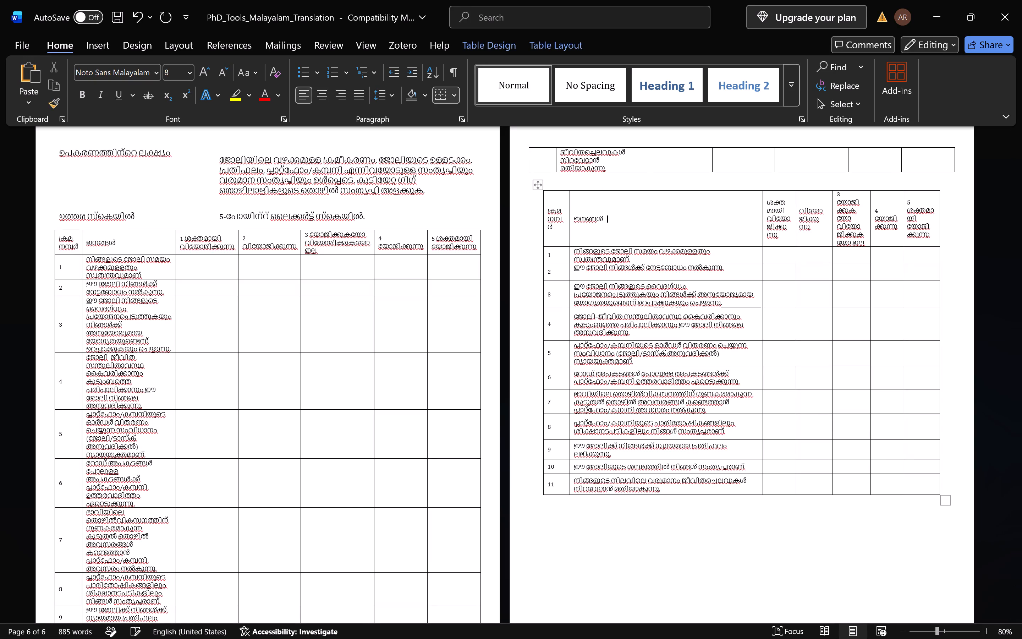
{"action": "key", "text": "Right"}
{"action": "key", "text": "Right"}
{"action": "key", "text": "Right"}
{"action": "key", "text": "Right"}
{"action": "key", "text": "Right"}
{"action": "key", "text": "Right"}
{"action": "key", "text": "Right"}
Delete the numbers 5 and 4 from the headers of the last two rating columns in the pasted table.
{"action": "left_click", "coordinate": [923, 201]}
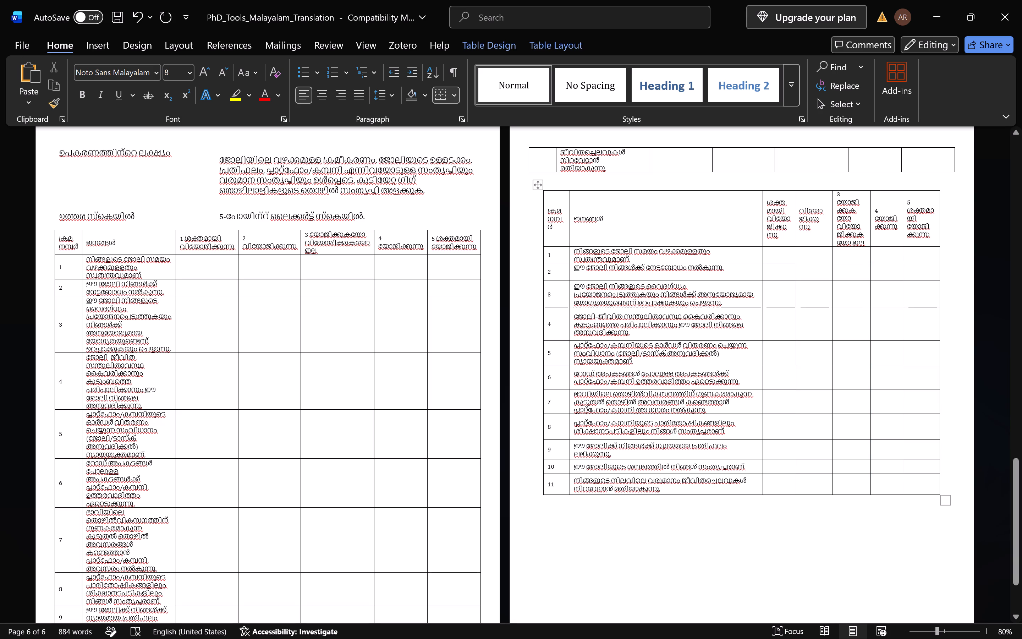
{"action": "key", "text": "BackSpace"}
{"action": "key", "text": "BackSpace"}
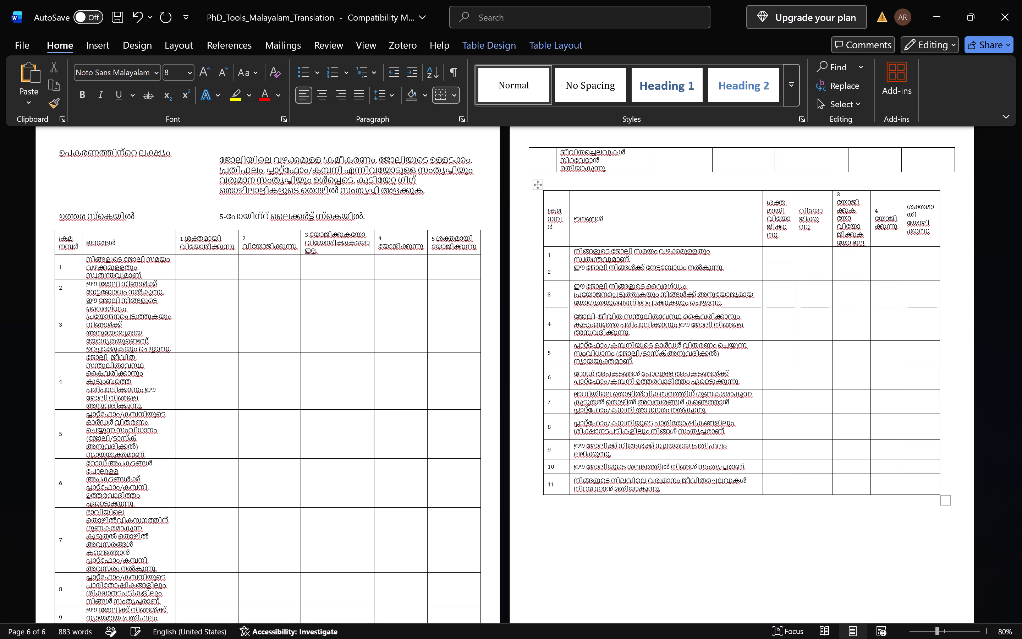
{"action": "key", "text": "Up"}
{"action": "key", "text": "Up"}
{"action": "key", "text": "BackSpace"}
{"action": "key", "text": "BackSpace"}
{"action": "key", "text": "Delete"}
Delete the number 3 and its blank line from the middle rating column's header, and place the cursor below the table.
{"action": "key", "text": "Left"}
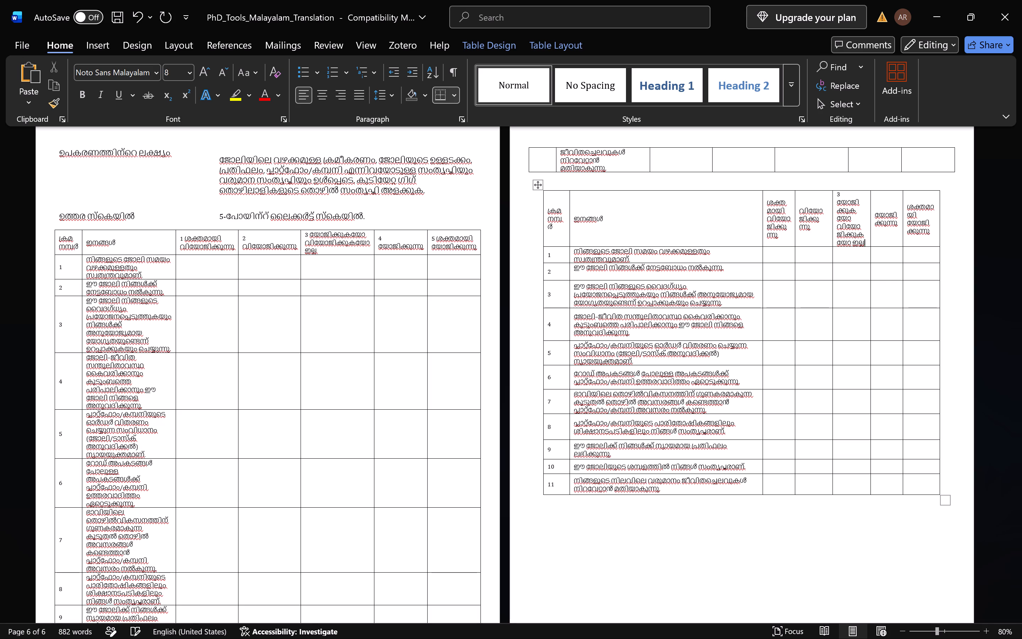
{"action": "key", "text": "Up"}
{"action": "key", "text": "Up"}
{"action": "key", "text": "Up"}
{"action": "key", "text": "Up"}
{"action": "key", "text": "Up"}
{"action": "key", "text": "Up"}
{"action": "key", "text": "BackSpace"}
{"action": "key", "text": "BackSpace"}
{"action": "key", "text": "Delete"}
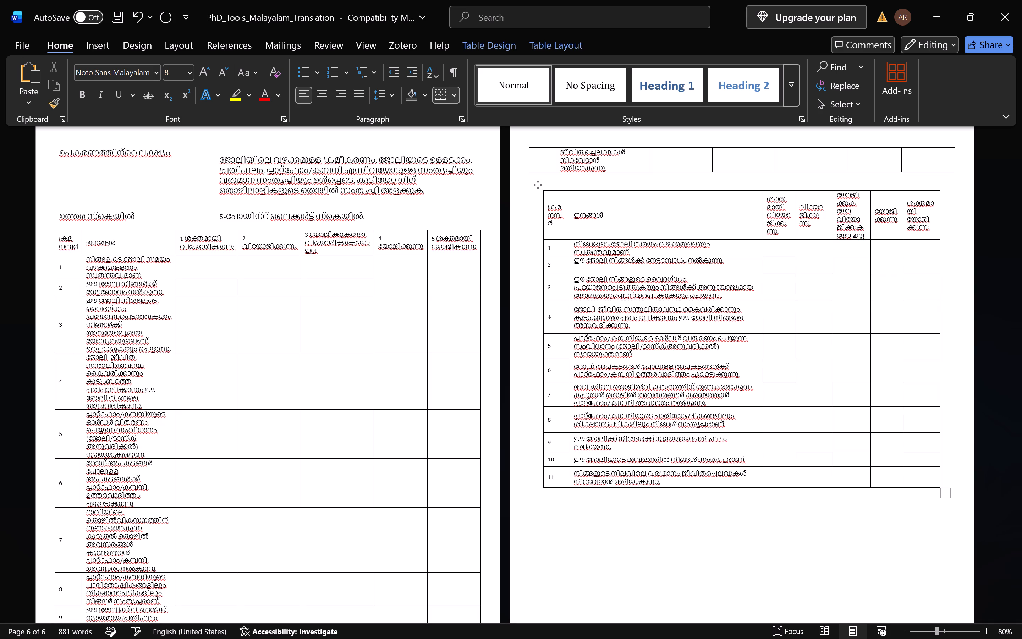
{"action": "left_click", "coordinate": [708, 555]}
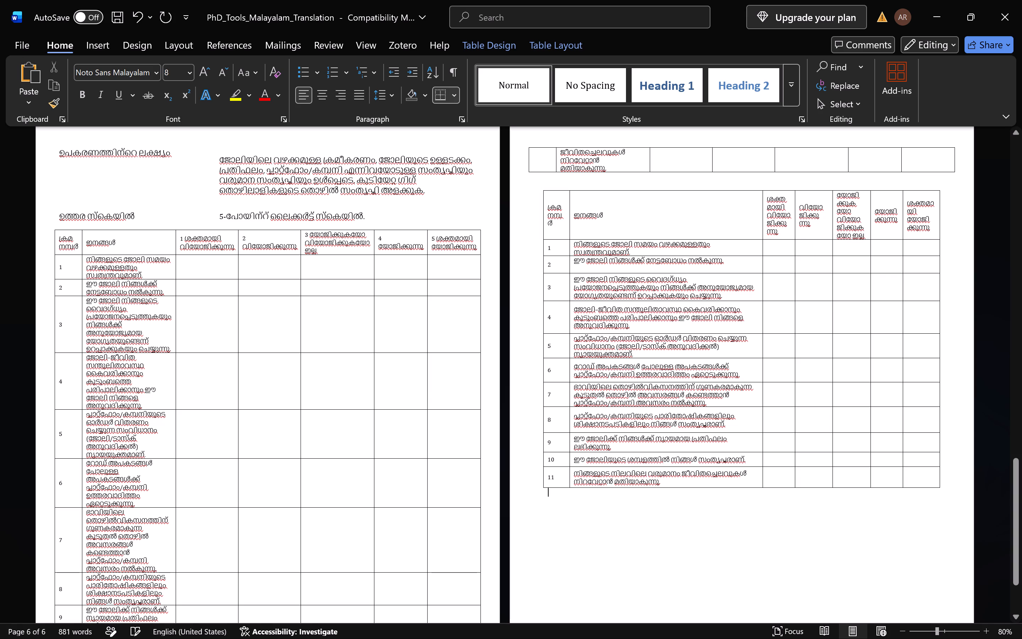
Save the questionnaire document and close it.
{"action": "key", "text": "ctrl+s"}
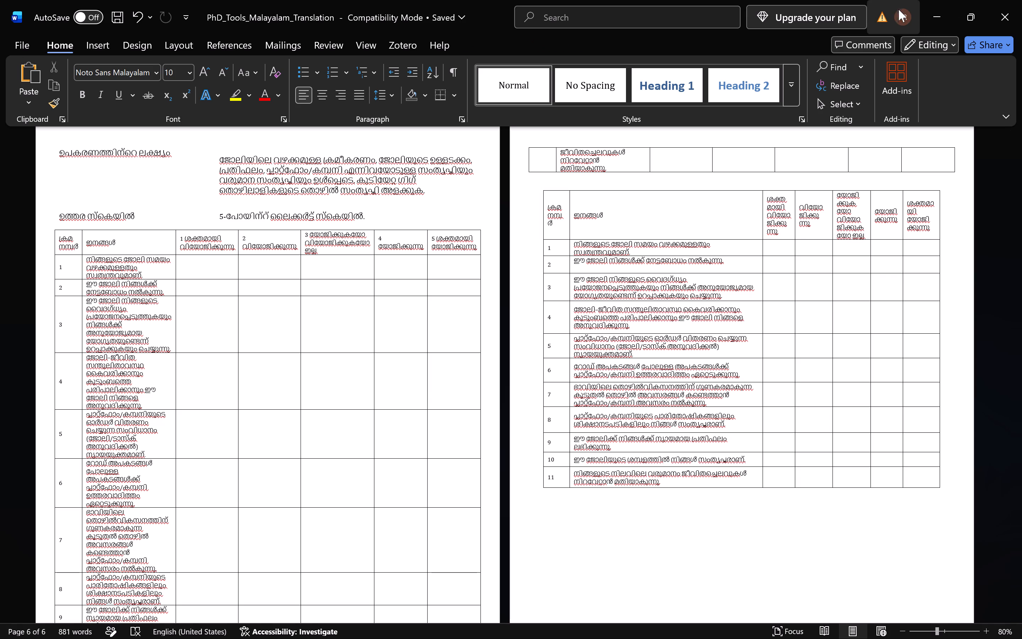
{"action": "left_click", "coordinate": [456, 13]}
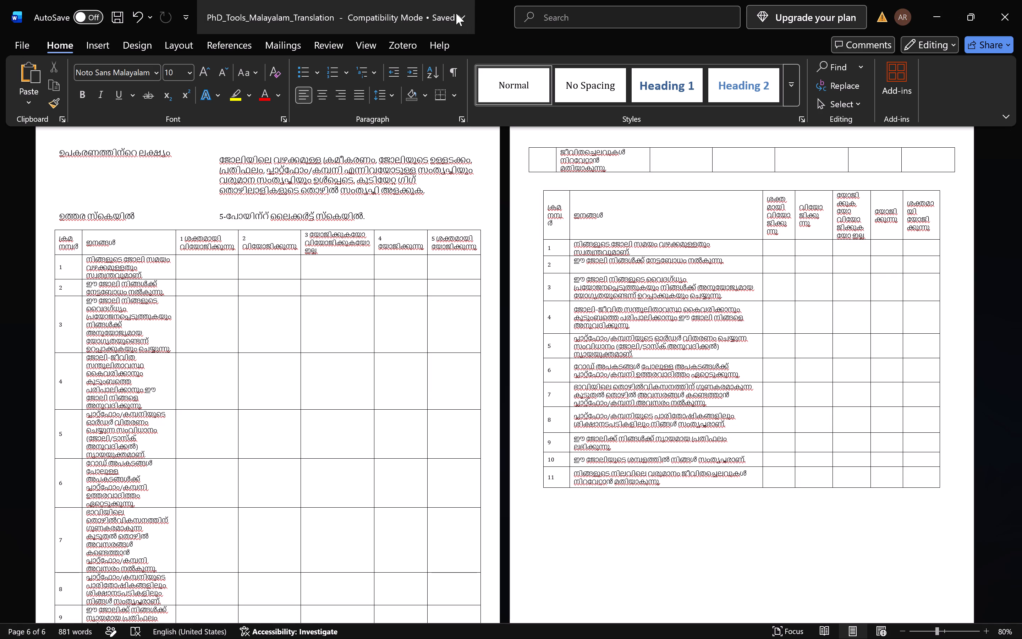
{"action": "left_click", "coordinate": [393, 84]}
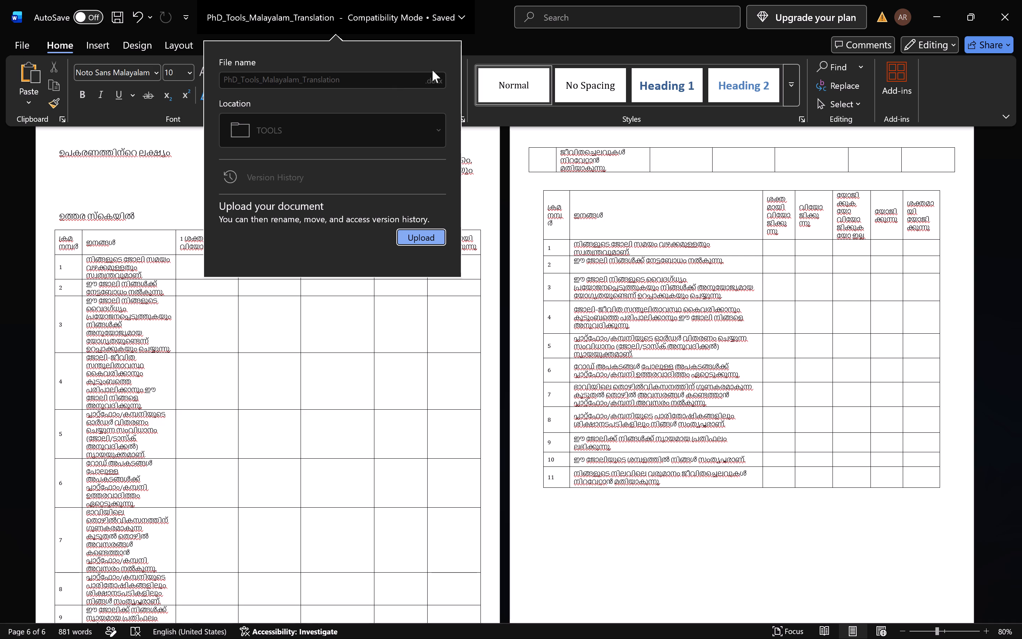
{"action": "left_click", "coordinate": [1001, 15]}
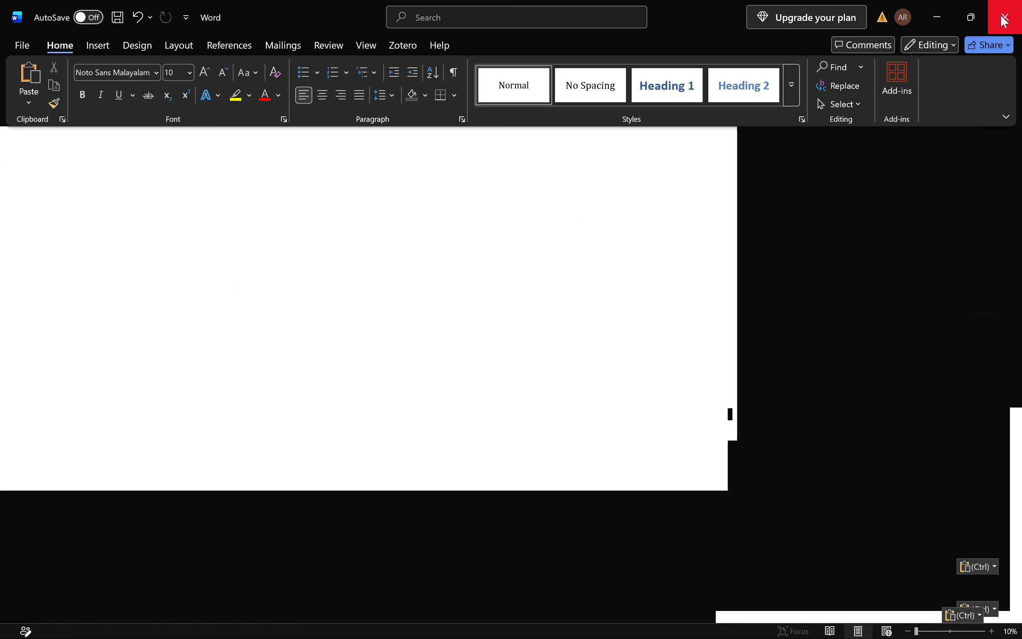
Rename the file PhD_Tools_Malayalam_Translation in the TOOLS folder as PhD Tools Malayalam Translation, with spaces instead of underscores.
{"action": "left_click", "coordinate": [249, 159]}
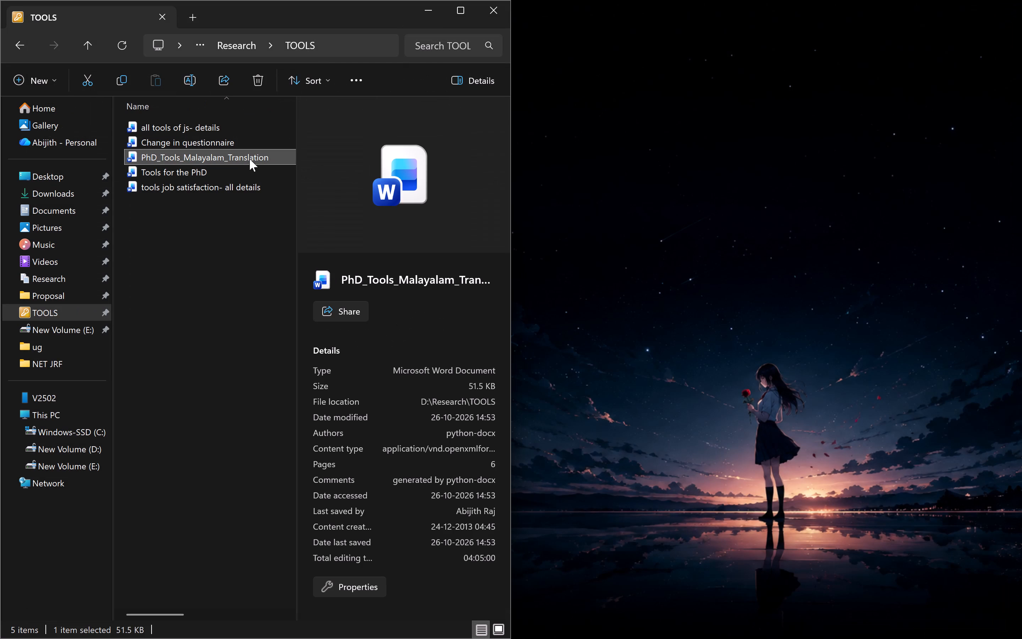
{"action": "left_click", "coordinate": [249, 159]}
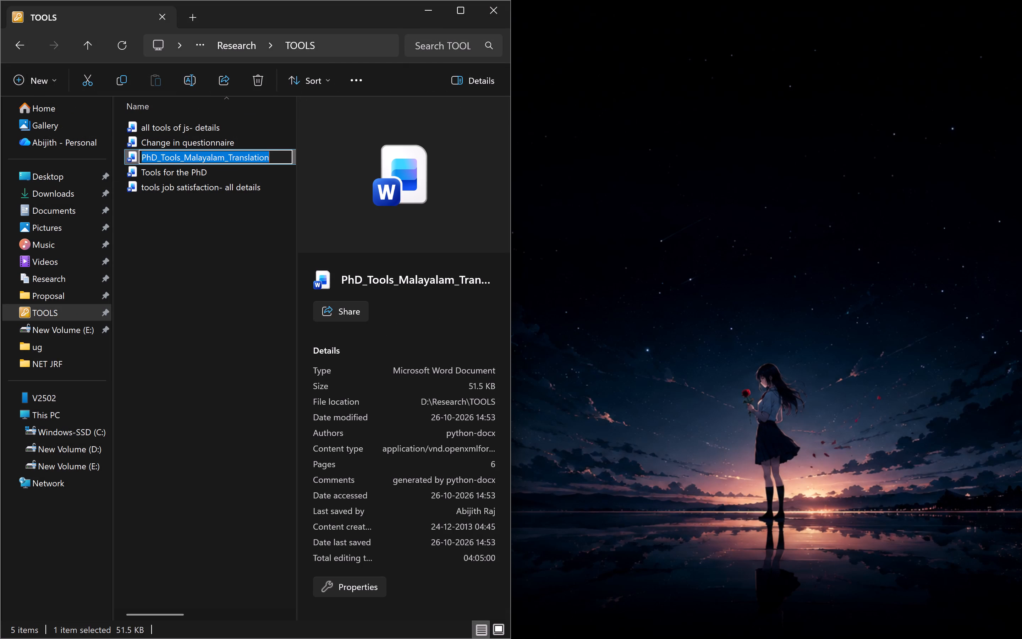
{"action": "left_click", "coordinate": [232, 159]}
{"action": "key", "text": "Left"}
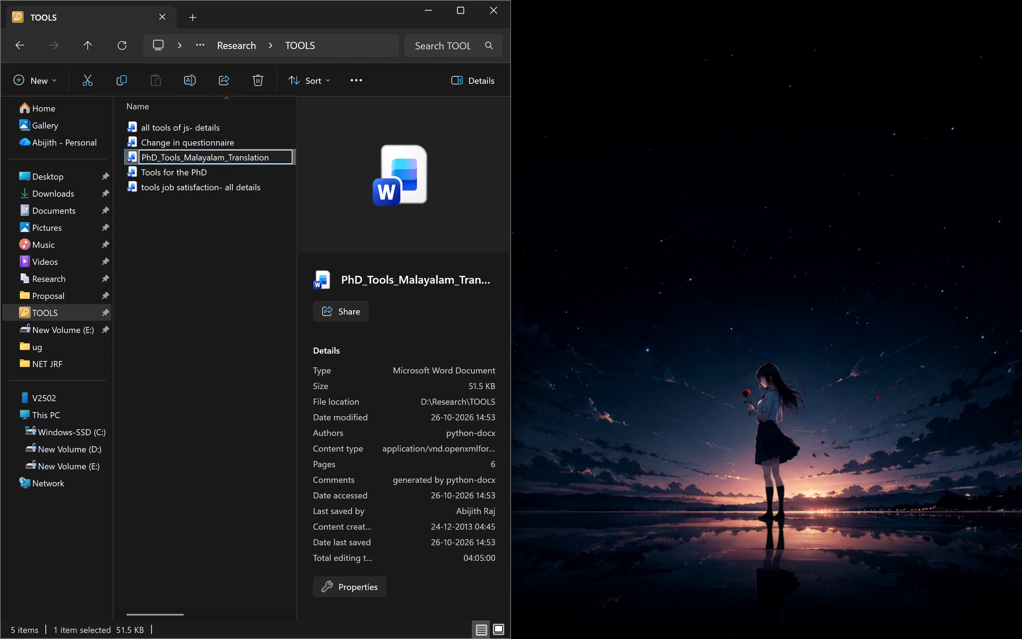
{"action": "key", "text": "BackSpace"}
{"action": "key", "text": "space"}
{"action": "key", "text": "Left"}
{"action": "key", "text": "Left"}
{"action": "key", "text": "Left"}
{"action": "key", "text": "Left"}
{"action": "key", "text": "Left"}
{"action": "key", "text": "Left"}
{"action": "key", "text": "Left"}
{"action": "key", "text": "Left"}
{"action": "key", "text": "Left"}
{"action": "key", "text": "Left"}
{"action": "key", "text": "Left"}
{"action": "key", "text": "Delete"}
{"action": "key", "text": "space"}
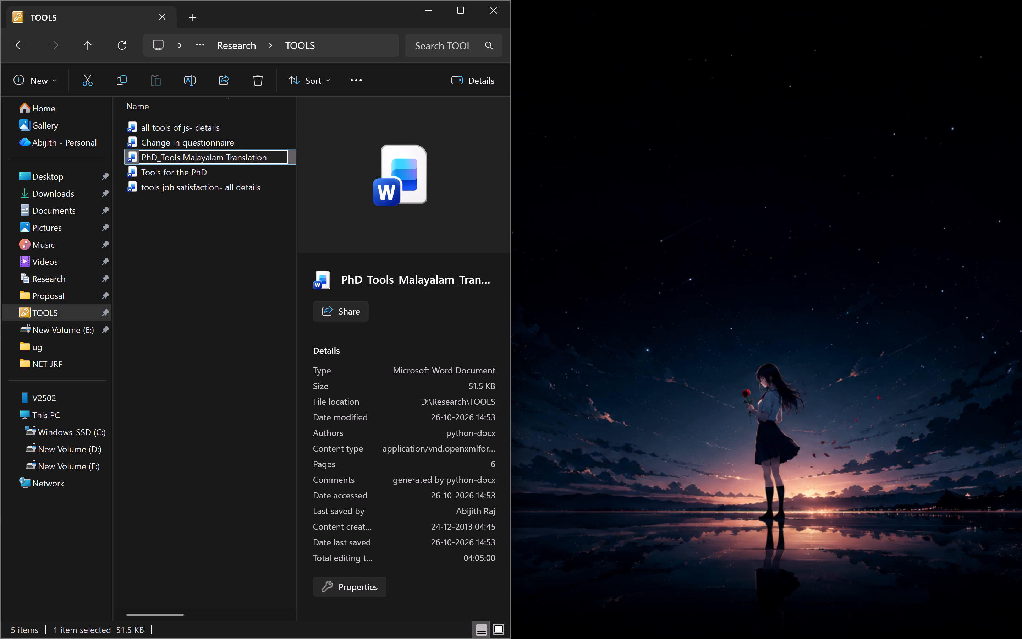
{"action": "key", "text": "Left"}
{"action": "key", "text": "Left"}
{"action": "key", "text": "Left"}
{"action": "key", "text": "Left"}
{"action": "key", "text": "Left"}
{"action": "key", "text": "Left"}
{"action": "key", "text": "BackSpace"}
{"action": "key", "text": "space"}
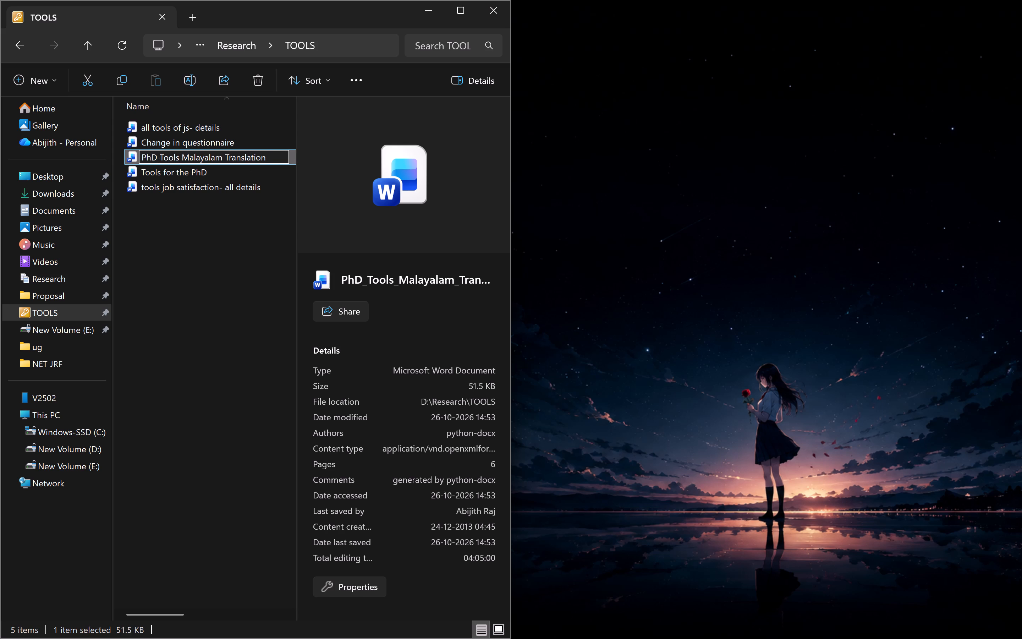
{"action": "left_click", "coordinate": [219, 348]}
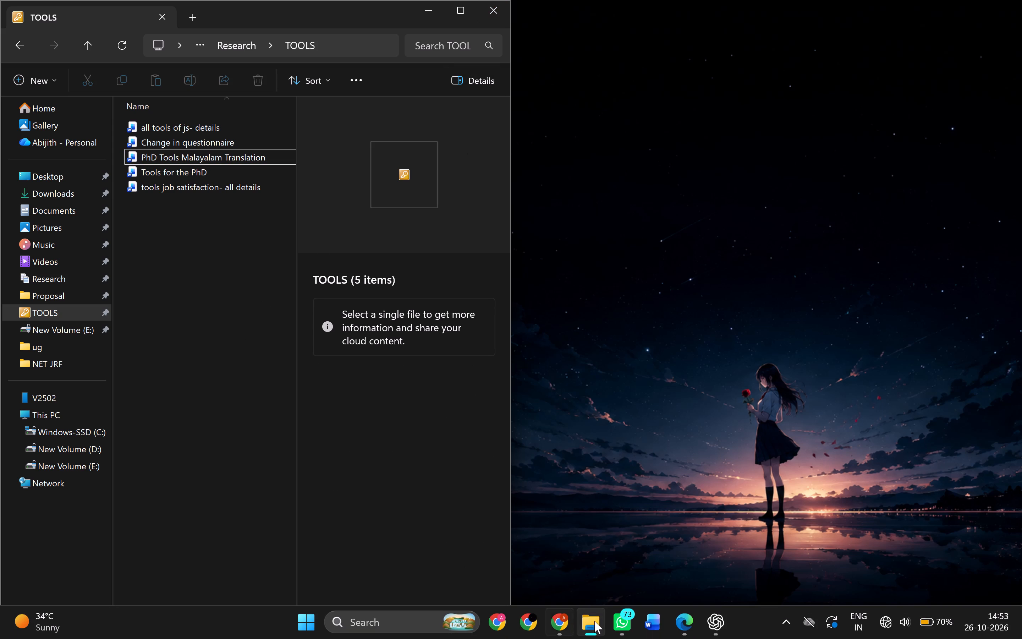
Switch to the open Google Chrome window.
{"action": "left_click", "coordinate": [555, 622]}
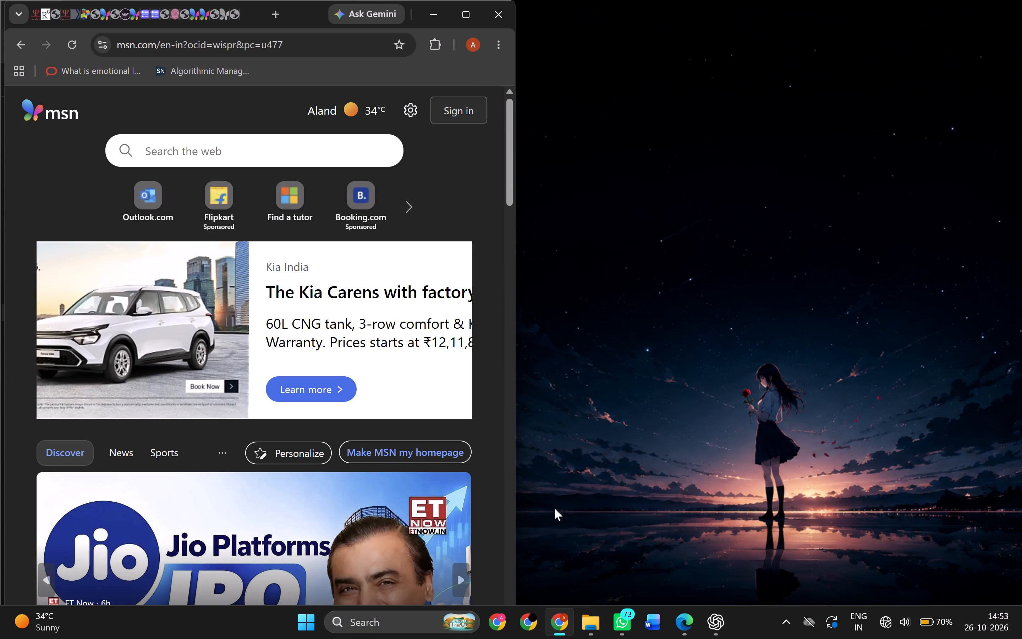
{"action": "left_click", "coordinate": [534, 638]}
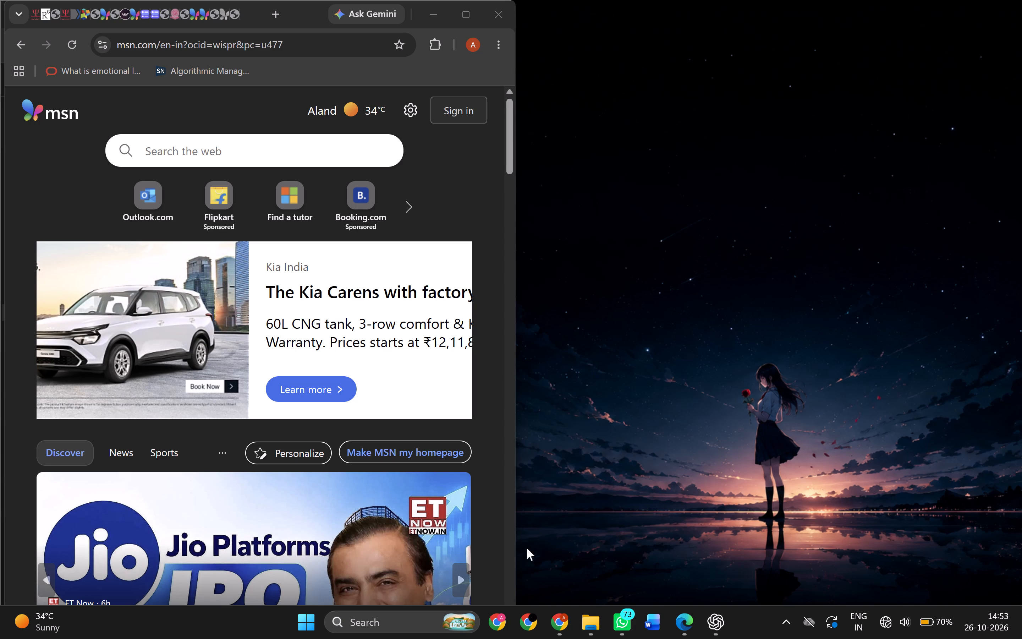